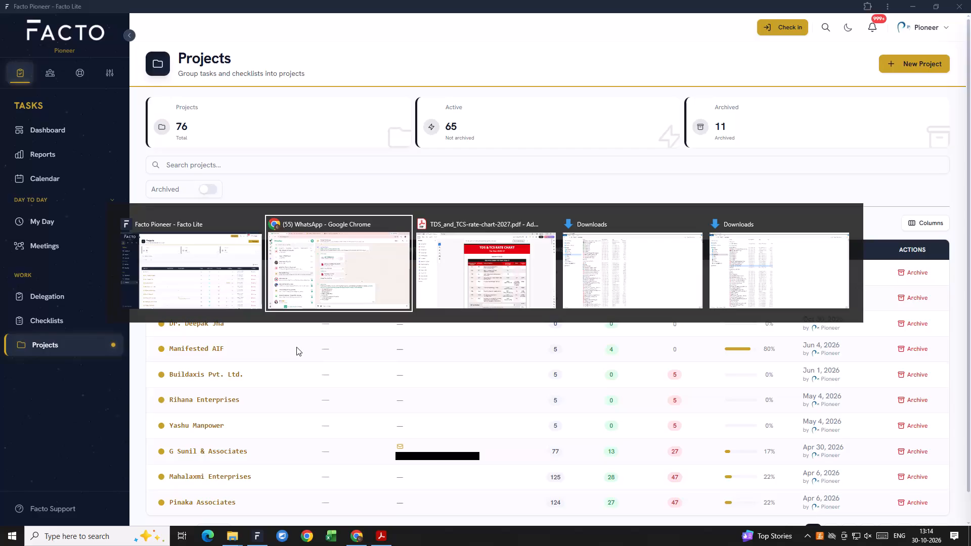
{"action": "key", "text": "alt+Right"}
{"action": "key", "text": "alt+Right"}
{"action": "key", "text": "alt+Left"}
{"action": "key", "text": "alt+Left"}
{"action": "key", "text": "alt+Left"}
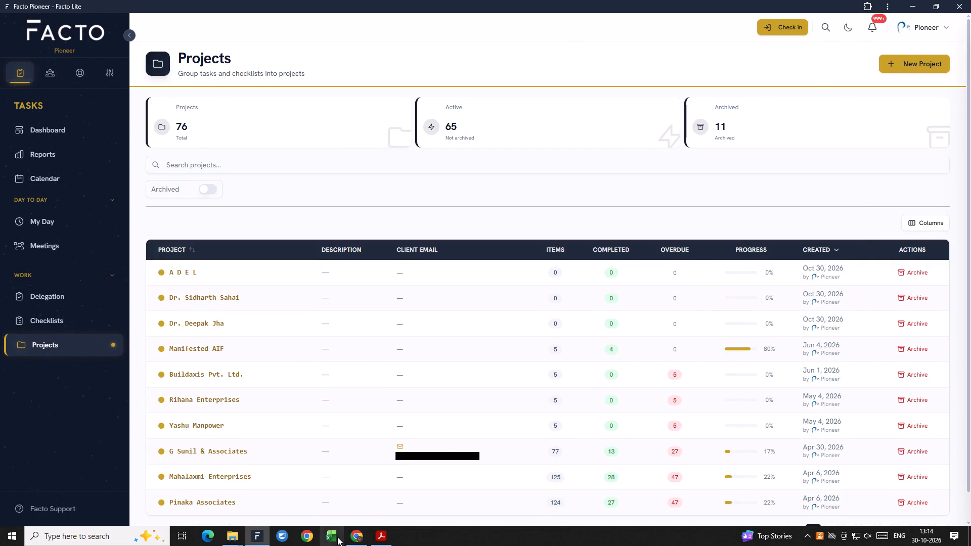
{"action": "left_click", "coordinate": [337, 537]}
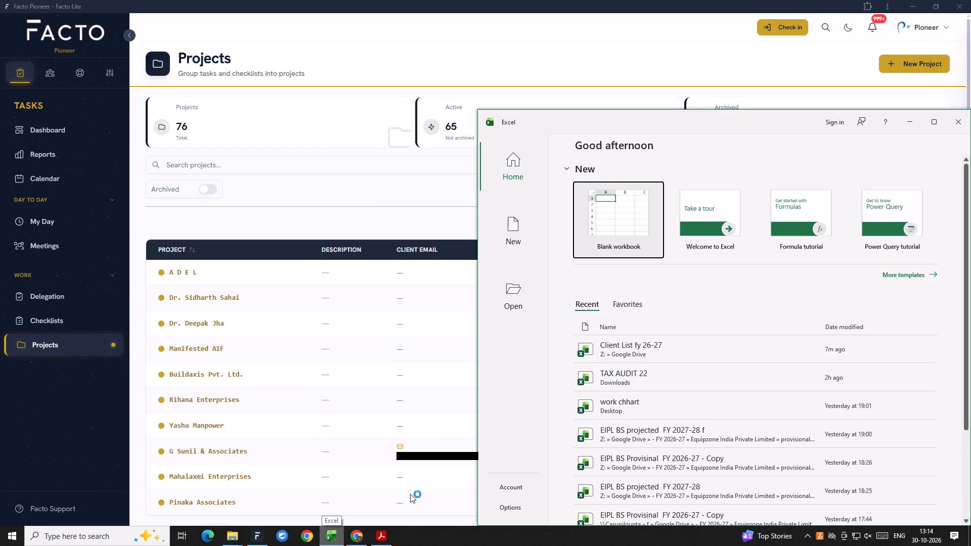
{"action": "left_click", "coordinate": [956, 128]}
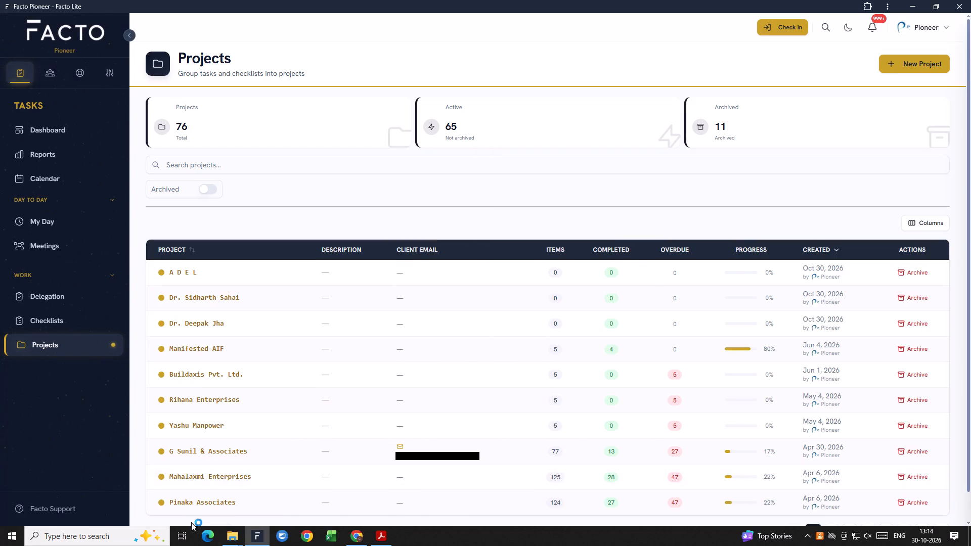
Switch to File Explorer and open the Google Drive folder on the Z: network drive.
{"action": "left_click", "coordinate": [233, 538]}
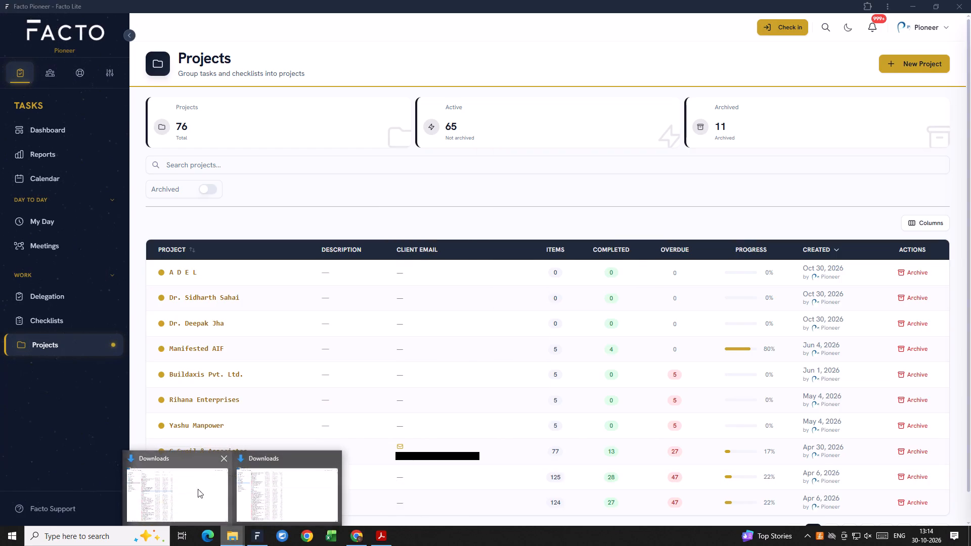
{"action": "left_click", "coordinate": [182, 484]}
{"action": "left_click", "coordinate": [69, 217]}
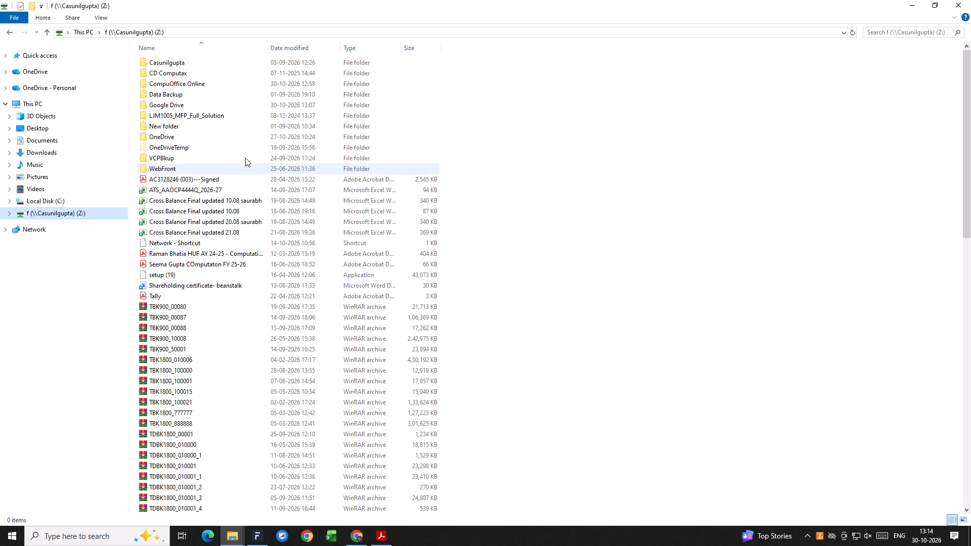
{"action": "left_click", "coordinate": [192, 109]}
{"action": "key", "text": "Up"}
{"action": "key", "text": "Down"}
{"action": "key", "text": "Down"}
{"action": "key", "text": "Down"}
{"action": "key", "text": "Down"}
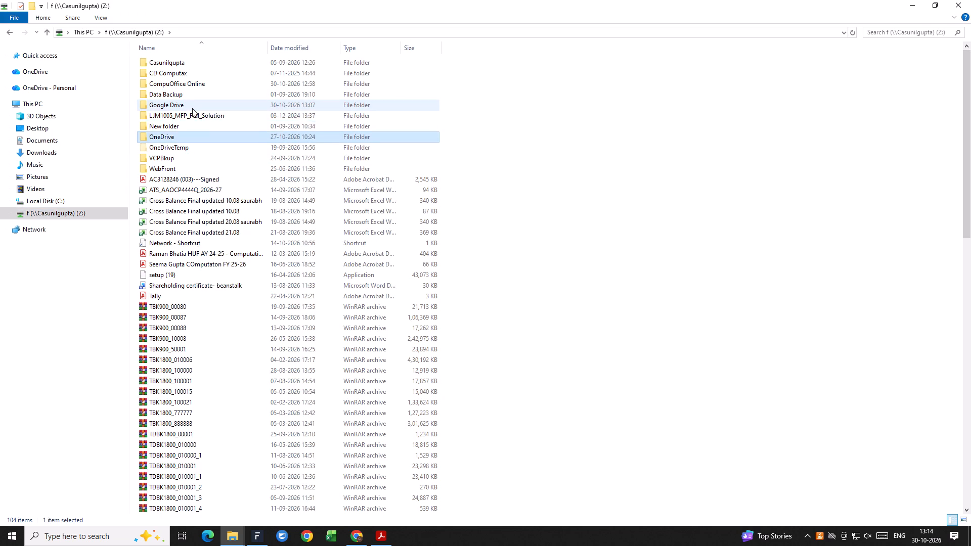
{"action": "key", "text": "Up"}
{"action": "key", "text": "Up"}
{"action": "key", "text": "Up"}
{"action": "key", "text": "Return"}
Open the "Client List fy 26-27" workbook from the Google Drive folder and maximize its window.
{"action": "key", "text": "Down"}
{"action": "key", "text": "Down"}
{"action": "key", "text": "Down"}
{"action": "key", "text": "Down"}
{"action": "key", "text": "Down"}
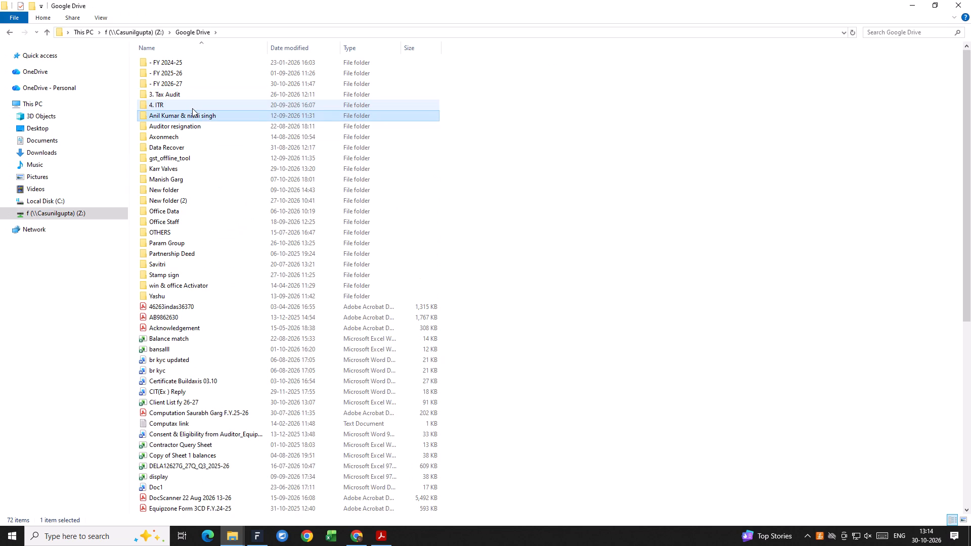
{"action": "key", "text": "Up"}
{"action": "key", "text": "Up"}
{"action": "key", "text": "Down"}
{"action": "key", "text": "Down"}
{"action": "key", "text": "Down"}
{"action": "key", "text": "Down"}
{"action": "key", "text": "Down"}
{"action": "key", "text": "Down"}
{"action": "key", "text": "Down"}
{"action": "key", "text": "Down"}
{"action": "key", "text": "Down"}
{"action": "key", "text": "Down"}
{"action": "key", "text": "Down"}
{"action": "key", "text": "Down"}
{"action": "key", "text": "Down"}
{"action": "key", "text": "Down"}
{"action": "key", "text": "Down"}
{"action": "key", "text": "Down"}
{"action": "key", "text": "Down"}
{"action": "key", "text": "Down"}
{"action": "key", "text": "Down"}
{"action": "key", "text": "Down"}
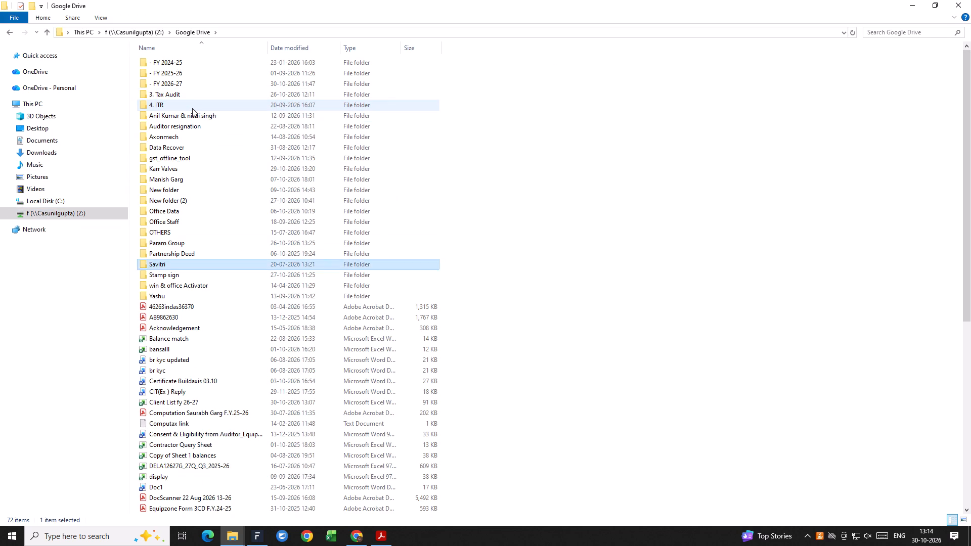
{"action": "key", "text": "Return"}
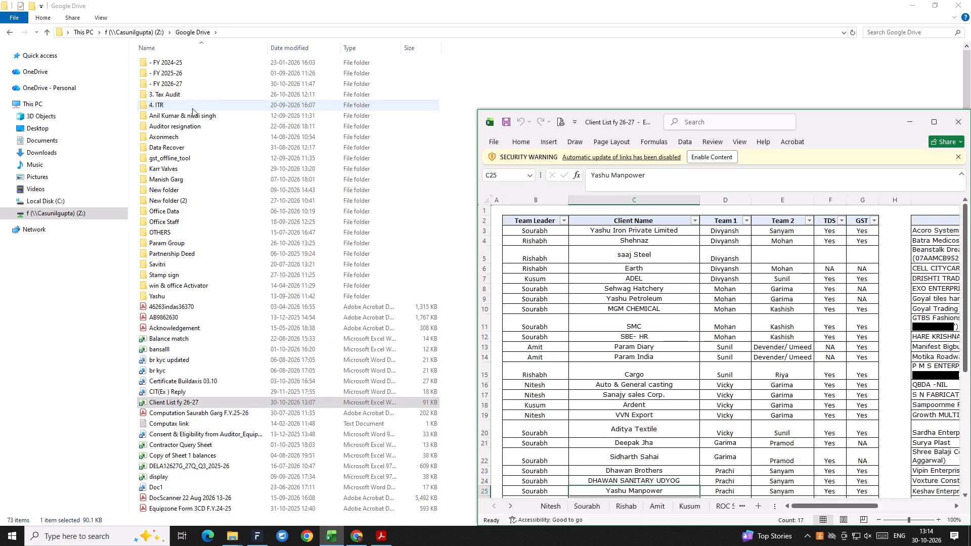
{"action": "left_click", "coordinate": [936, 127]}
Look over the team assignments and the TDS and GST columns of the client table on the Client Status sheet.
{"action": "left_click", "coordinate": [382, 297]}
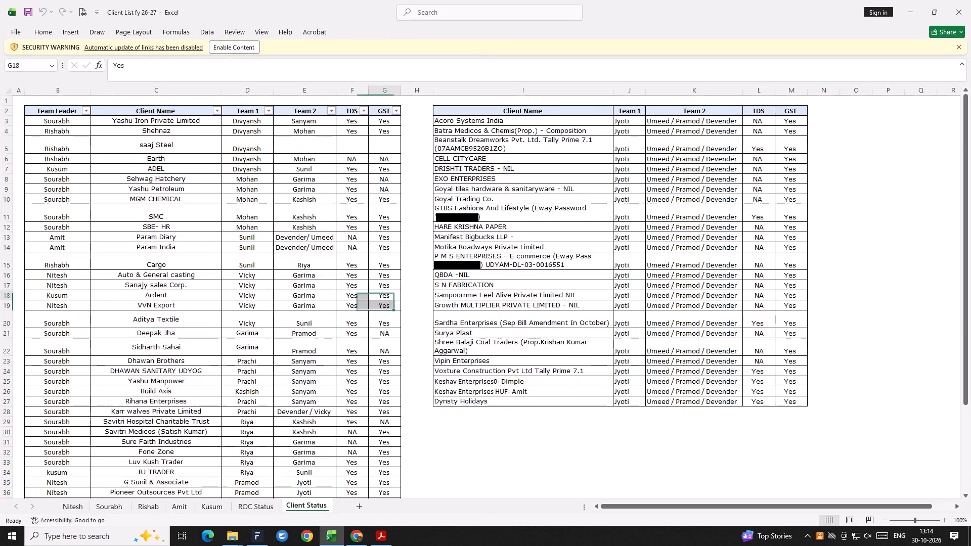
{"action": "key", "text": "Up"}
{"action": "key", "text": "Left"}
{"action": "key", "text": "Left"}
{"action": "key", "text": "Left"}
{"action": "key", "text": "Left"}
{"action": "key", "text": "Left"}
{"action": "key", "text": "Left"}
{"action": "key", "text": "Left"}
{"action": "key", "text": "Left"}
{"action": "key", "text": "Left"}
{"action": "key", "text": "Left"}
{"action": "key", "text": "Left"}
{"action": "key", "text": "Left"}
{"action": "key", "text": "Left"}
{"action": "key", "text": "Left"}
{"action": "key", "text": "Left"}
{"action": "key", "text": "Left"}
{"action": "key", "text": "Left"}
{"action": "key", "text": "Left"}
{"action": "key", "text": "Left"}
{"action": "key", "text": "Up"}
{"action": "key", "text": "Right"}
{"action": "key", "text": "Up"}
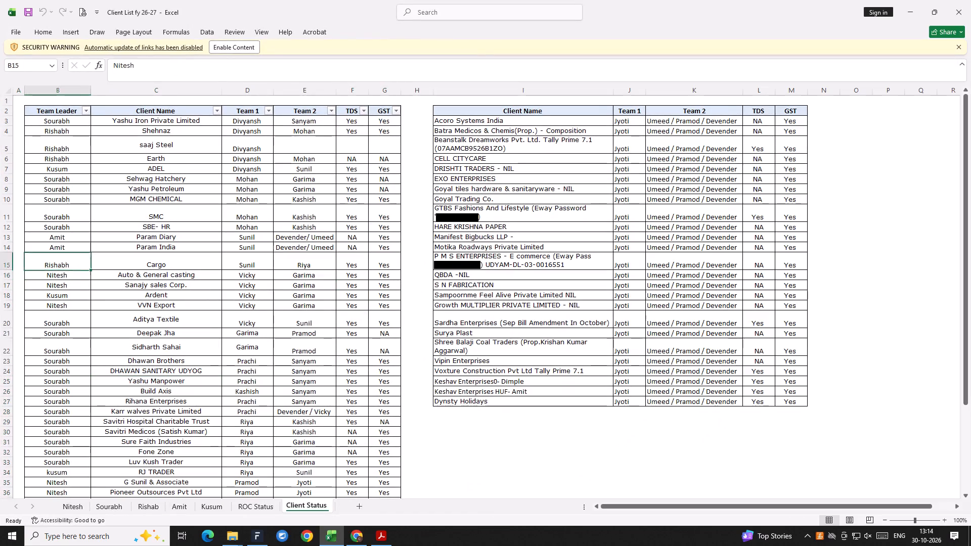
{"action": "key", "text": "Right"}
{"action": "key", "text": "Up"}
{"action": "key", "text": "Up"}
{"action": "key", "text": "Right"}
{"action": "key", "text": "Up"}
{"action": "key", "text": "Up"}
{"action": "key", "text": "Up"}
{"action": "key", "text": "Up"}
{"action": "key", "text": "Up"}
{"action": "key", "text": "Up"}
{"action": "key", "text": "Up"}
{"action": "key", "text": "Up"}
{"action": "key", "text": "Up"}
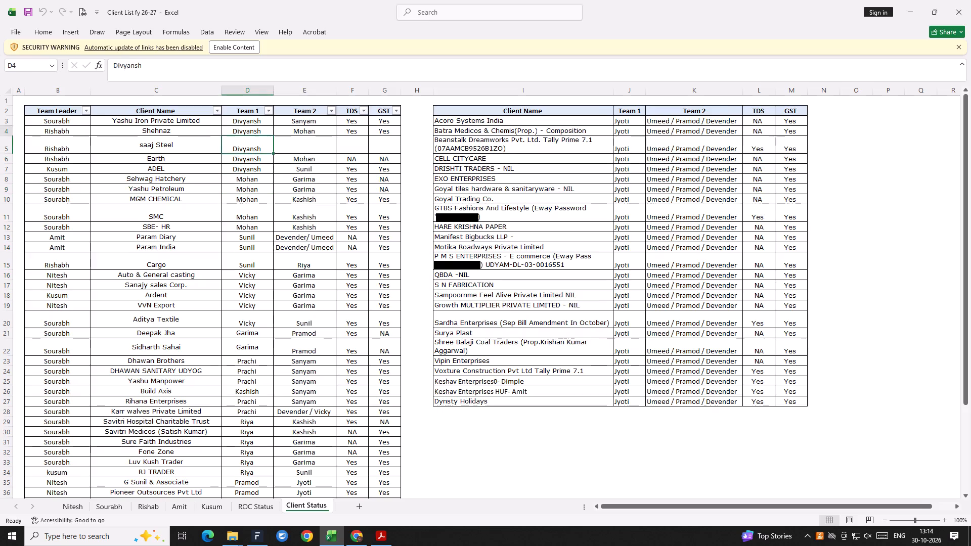
{"action": "key", "text": "Right"}
{"action": "key", "text": "Up"}
{"action": "key", "text": "Right"}
{"action": "key", "text": "Up"}
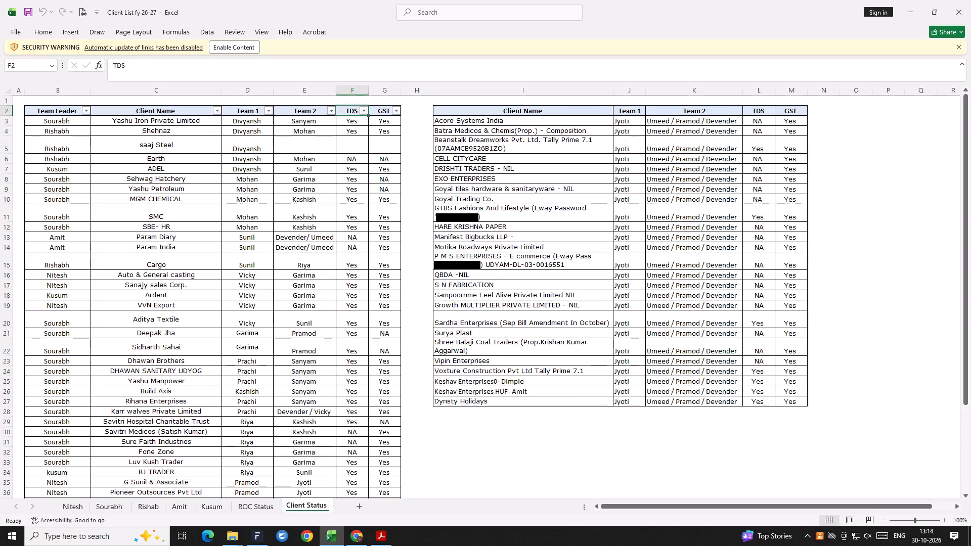
Filter the client table's Team 2 column to show only Sanyam's clients.
{"action": "left_click", "coordinate": [329, 111]}
{"action": "key", "text": "Down"}
{"action": "key", "text": "Down"}
{"action": "key", "text": "Down"}
{"action": "key", "text": "Down"}
{"action": "key", "text": "Down"}
{"action": "key", "text": "Down"}
{"action": "key", "text": "Down"}
{"action": "key", "text": "Down"}
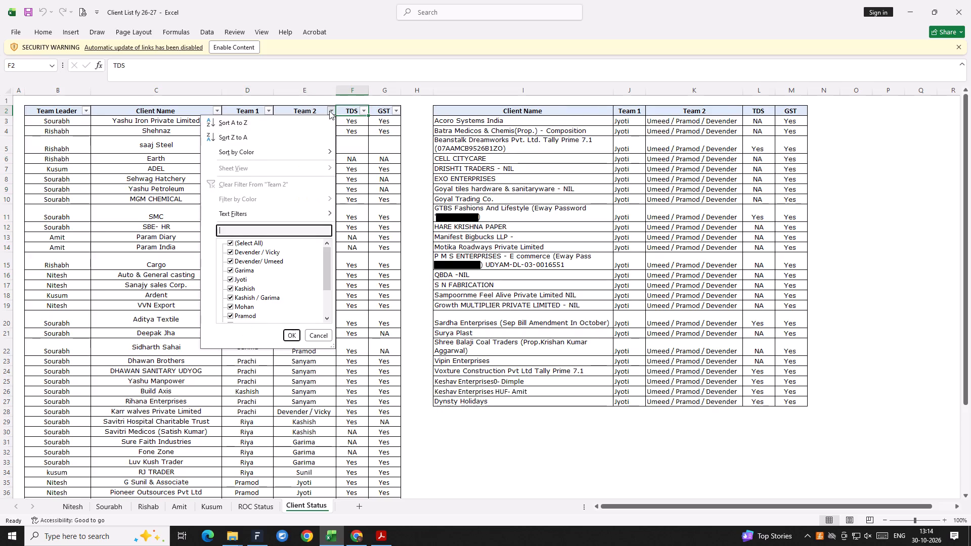
{"action": "type", "text": "sanya"}
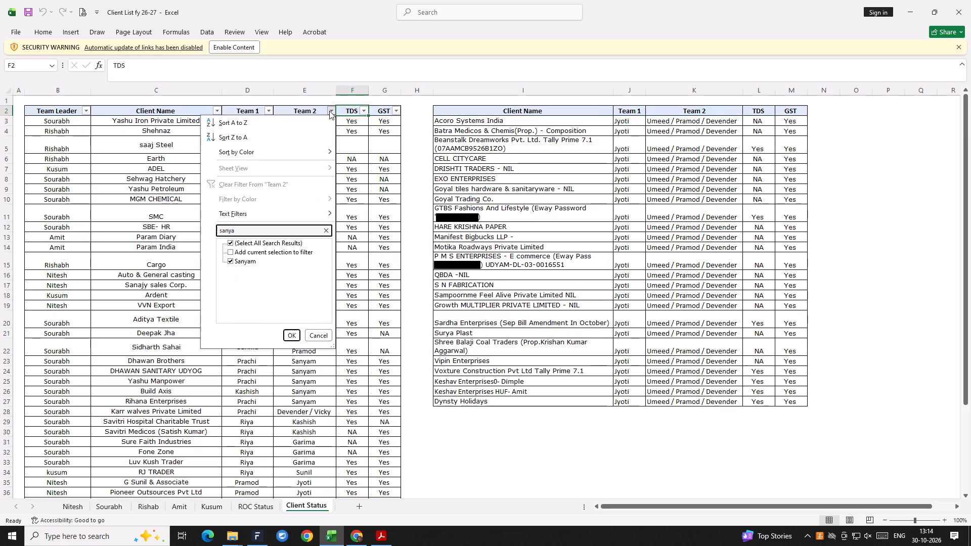
{"action": "key", "text": "Return"}
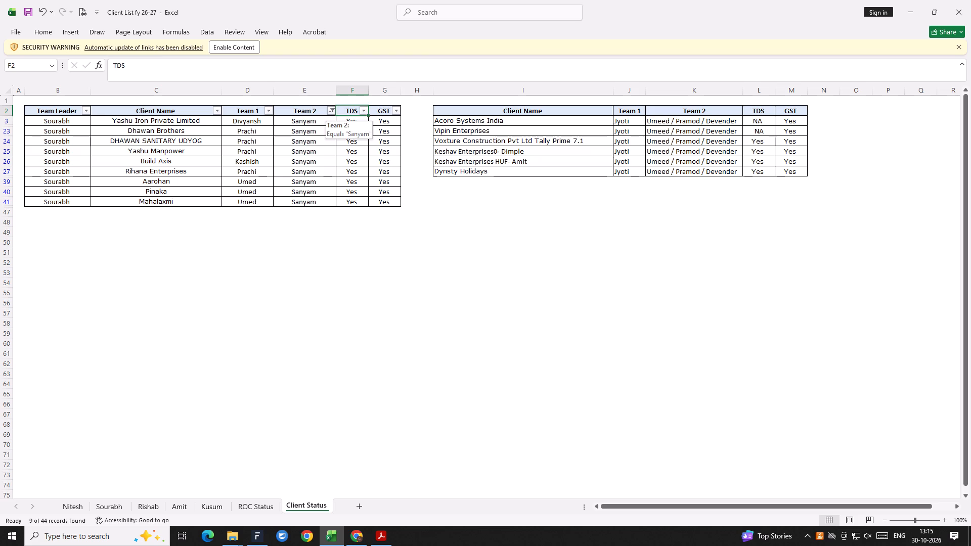
{"action": "key", "text": "Down"}
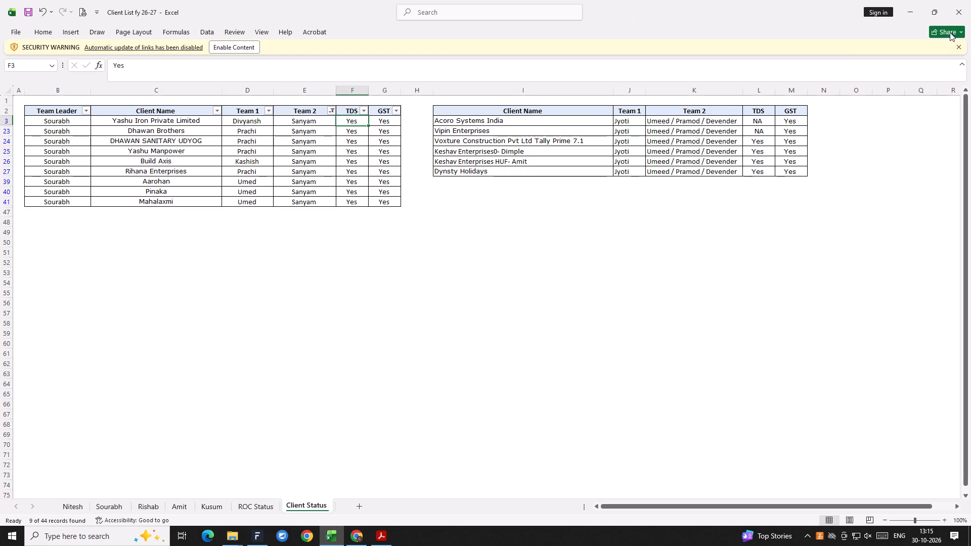
Dismiss the security warning about disabled automatic link updates in the workbook.
{"action": "left_click", "coordinate": [959, 43]}
{"action": "scroll", "coordinate": [339, 181], "scroll_direction": "up", "scroll_amount": 2}
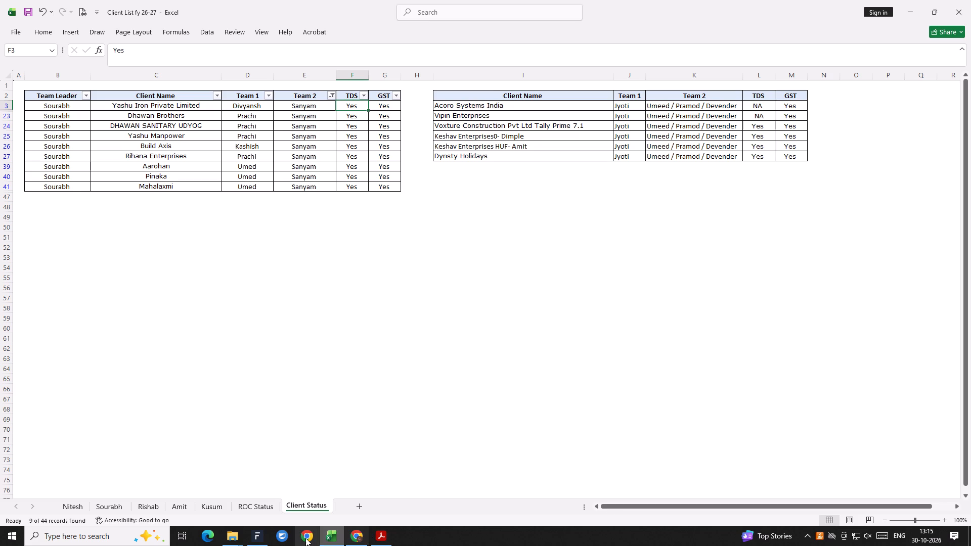
Switch to Facto Pioneer and start a new checklist from the Checklists section.
{"action": "key", "text": "super+Tab"}
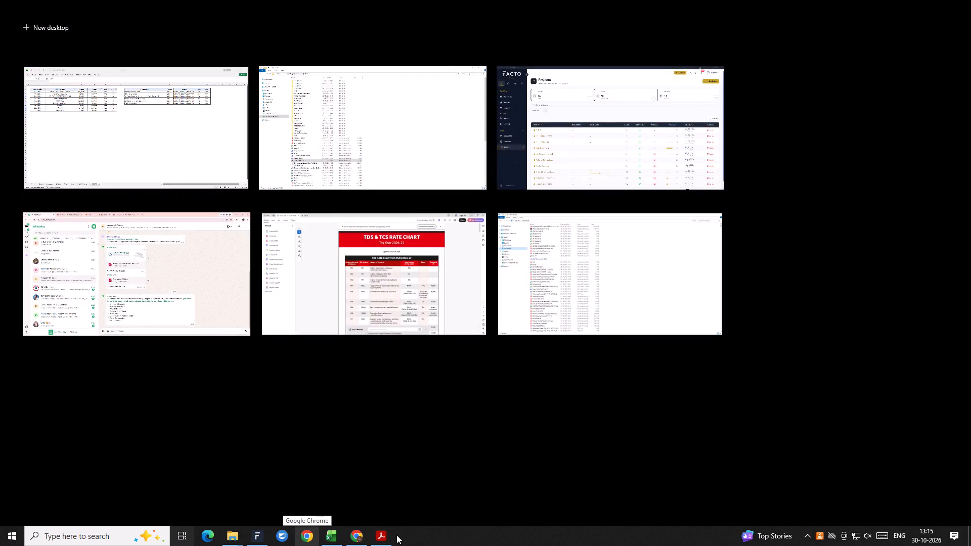
{"action": "left_click", "coordinate": [698, 150]}
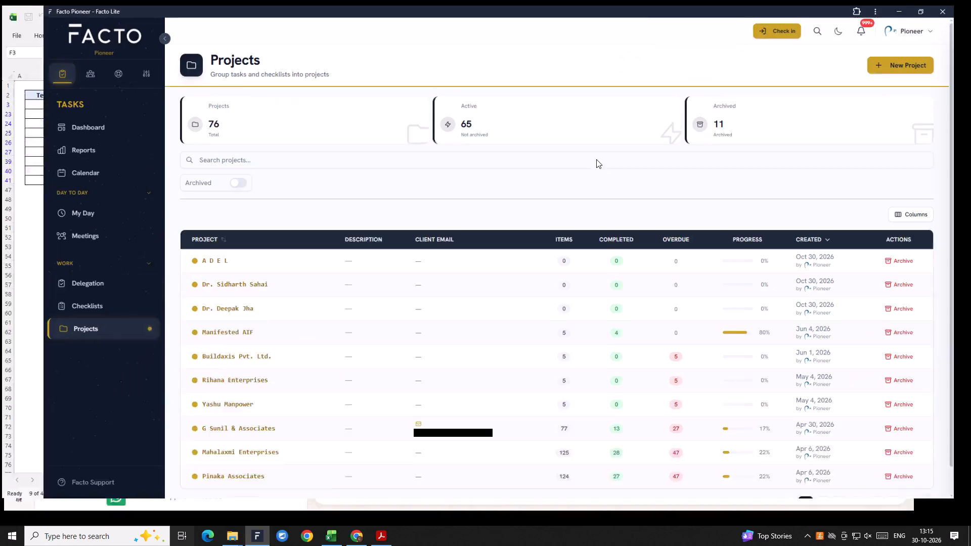
{"action": "scroll", "coordinate": [280, 503], "scroll_direction": "down", "scroll_amount": 2}
{"action": "scroll", "coordinate": [269, 491], "scroll_direction": "up", "scroll_amount": 3}
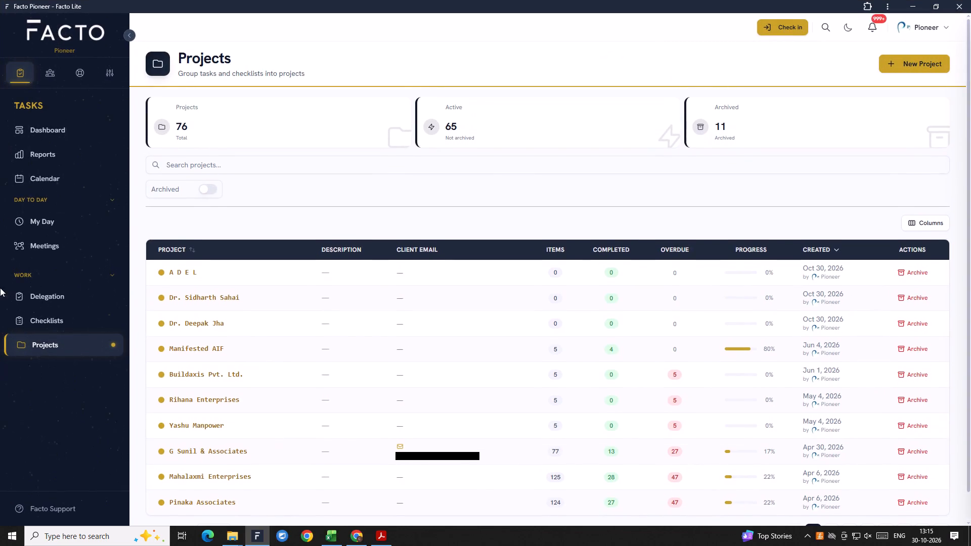
{"action": "left_click", "coordinate": [33, 315]}
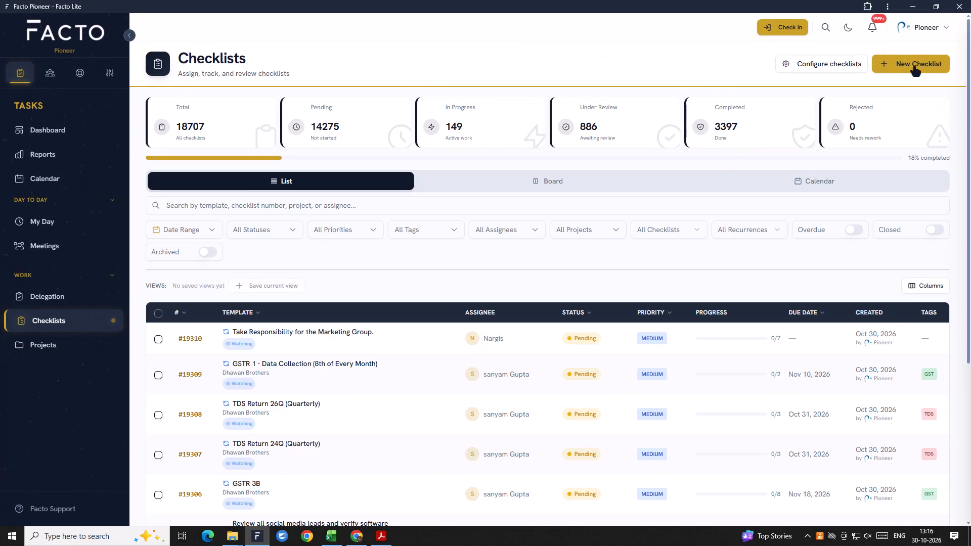
{"action": "left_click", "coordinate": [914, 64]}
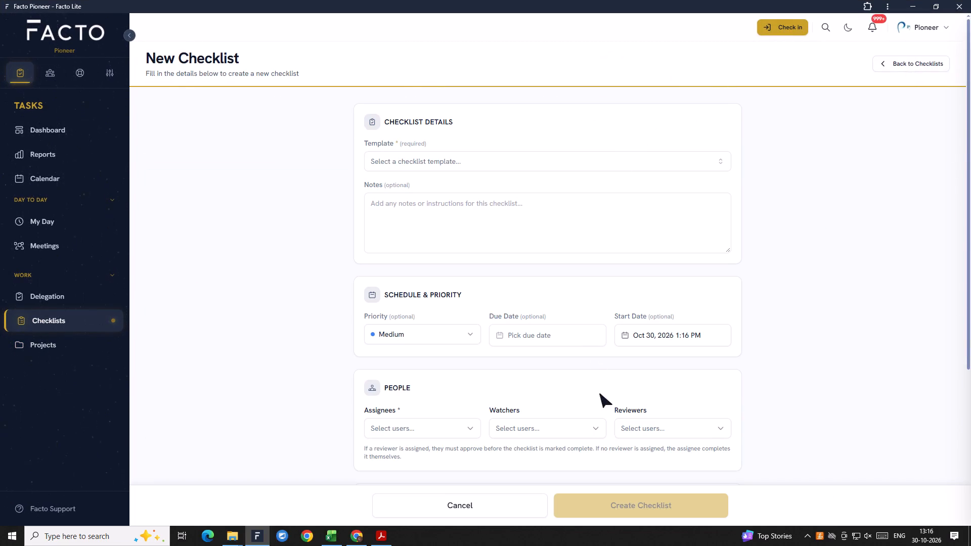
Search the checklist templates for "gst" and choose "GSTR 1 - Data Collection (8th of Every Month)".
{"action": "left_click", "coordinate": [386, 152]}
{"action": "scroll", "coordinate": [418, 238], "scroll_direction": "down", "scroll_amount": 2}
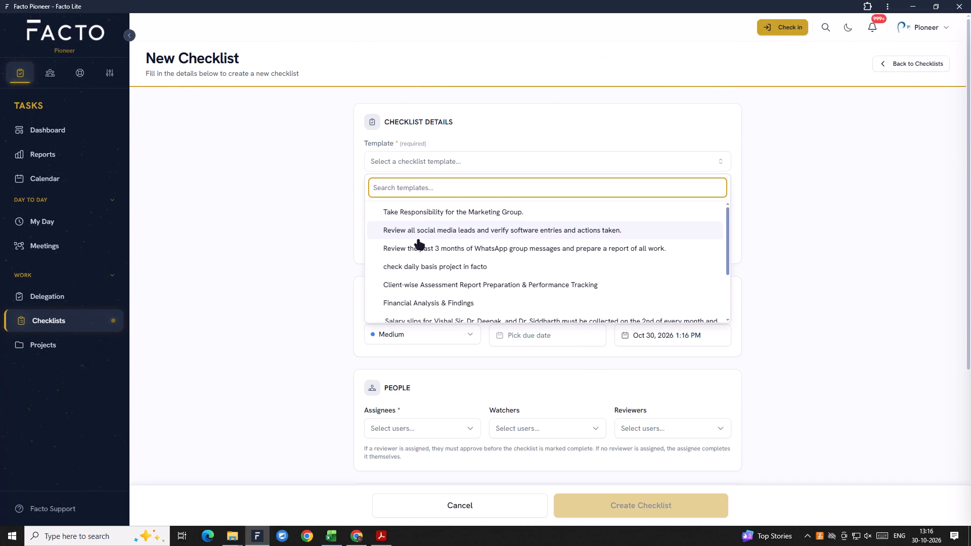
{"action": "scroll", "coordinate": [418, 241], "scroll_direction": "down", "scroll_amount": 5}
{"action": "scroll", "coordinate": [424, 251], "scroll_direction": "up", "scroll_amount": 13}
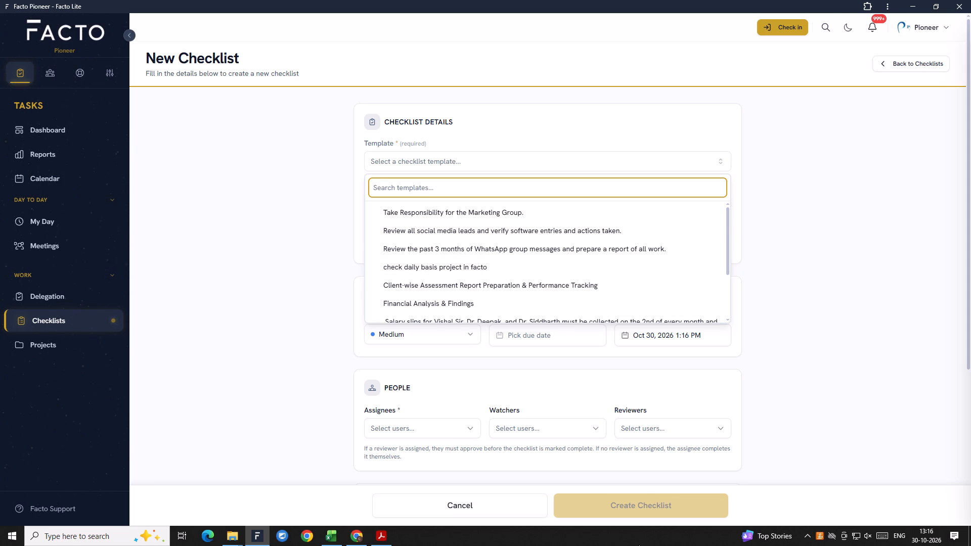
{"action": "type", "text": "gst"}
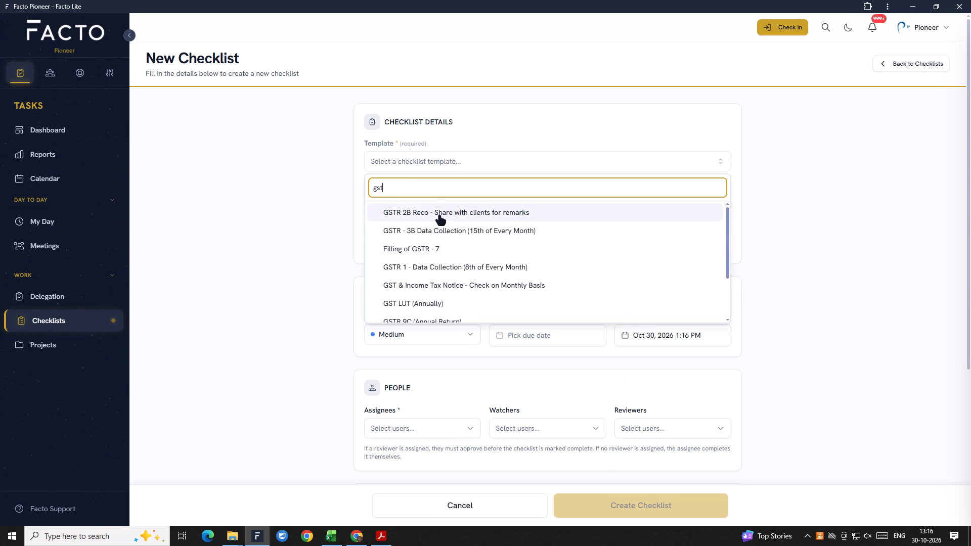
{"action": "scroll", "coordinate": [438, 292], "scroll_direction": "down", "scroll_amount": 3}
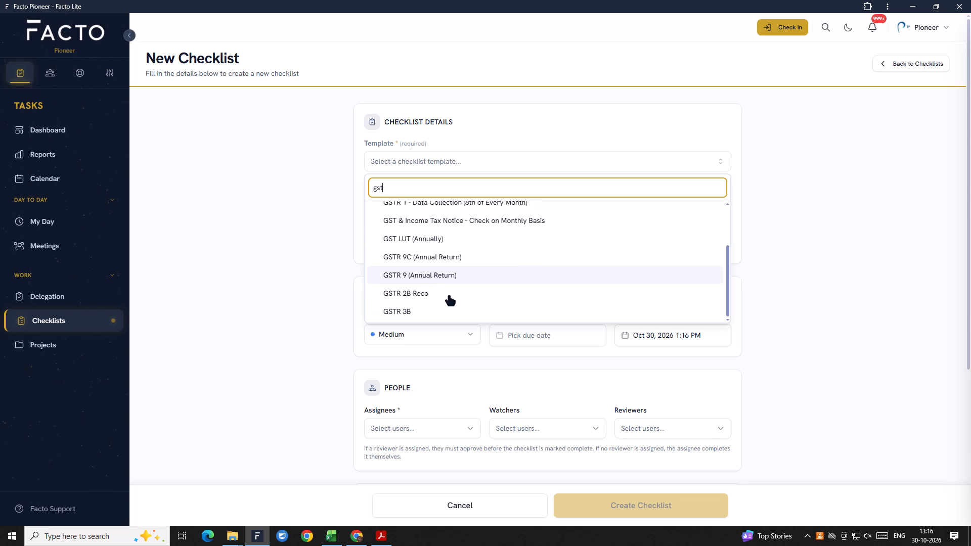
{"action": "scroll", "coordinate": [452, 298], "scroll_direction": "down", "scroll_amount": 2}
{"action": "scroll", "coordinate": [452, 298], "scroll_direction": "up", "scroll_amount": 1}
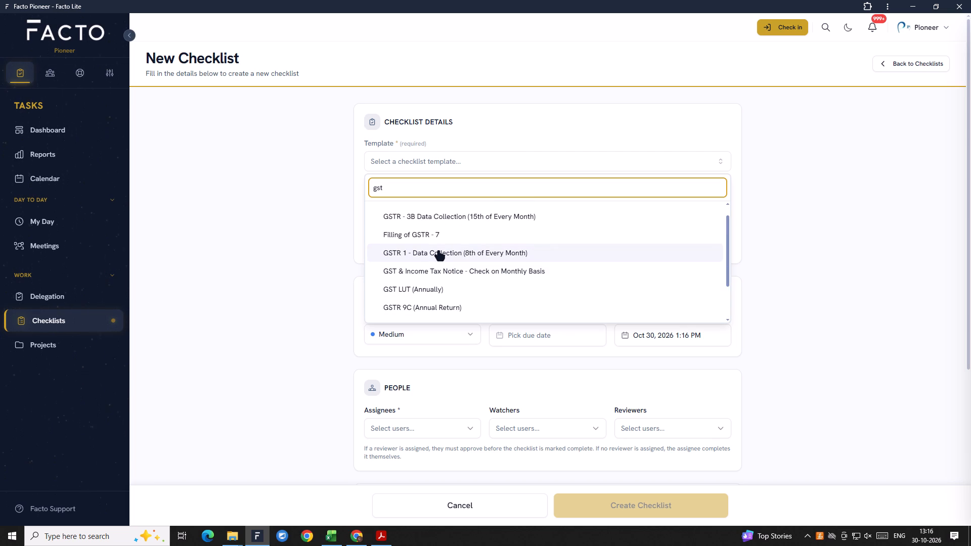
{"action": "left_click", "coordinate": [438, 252]}
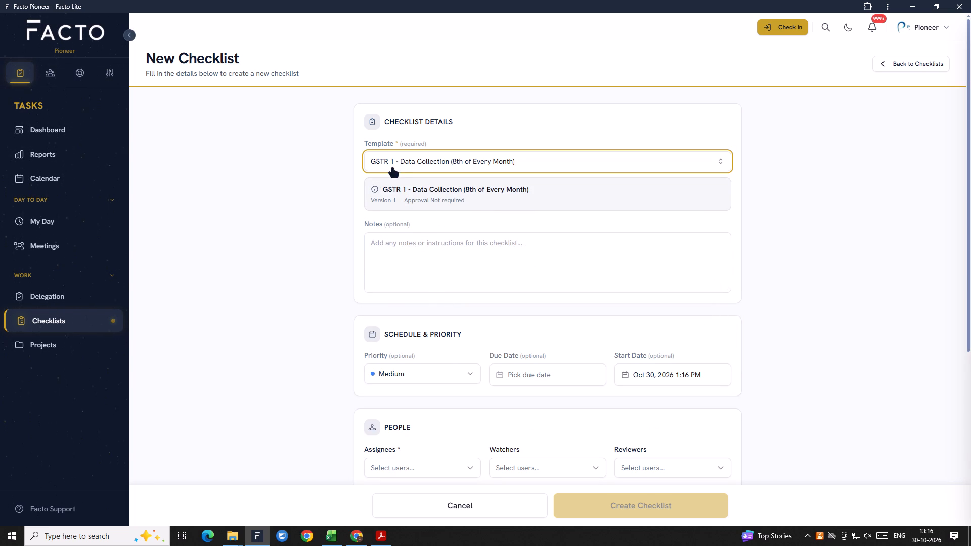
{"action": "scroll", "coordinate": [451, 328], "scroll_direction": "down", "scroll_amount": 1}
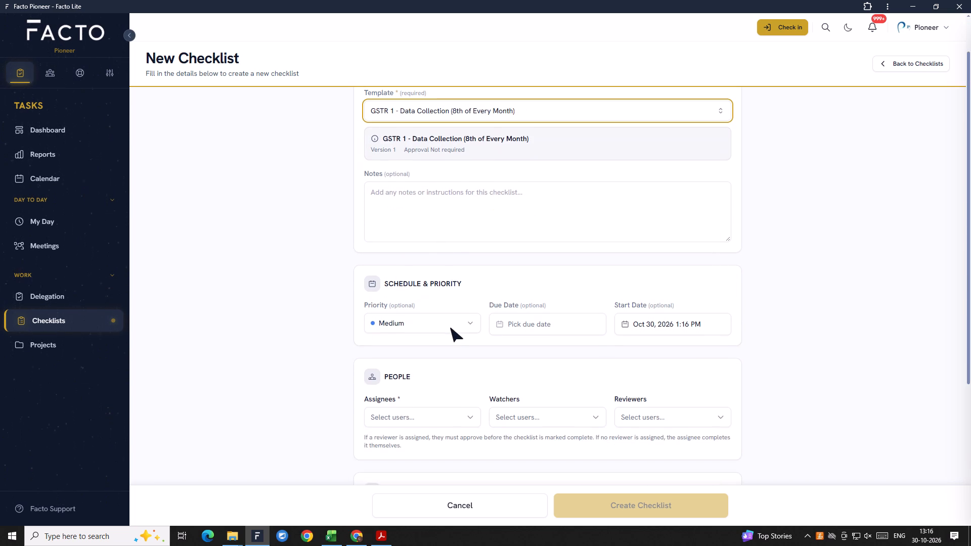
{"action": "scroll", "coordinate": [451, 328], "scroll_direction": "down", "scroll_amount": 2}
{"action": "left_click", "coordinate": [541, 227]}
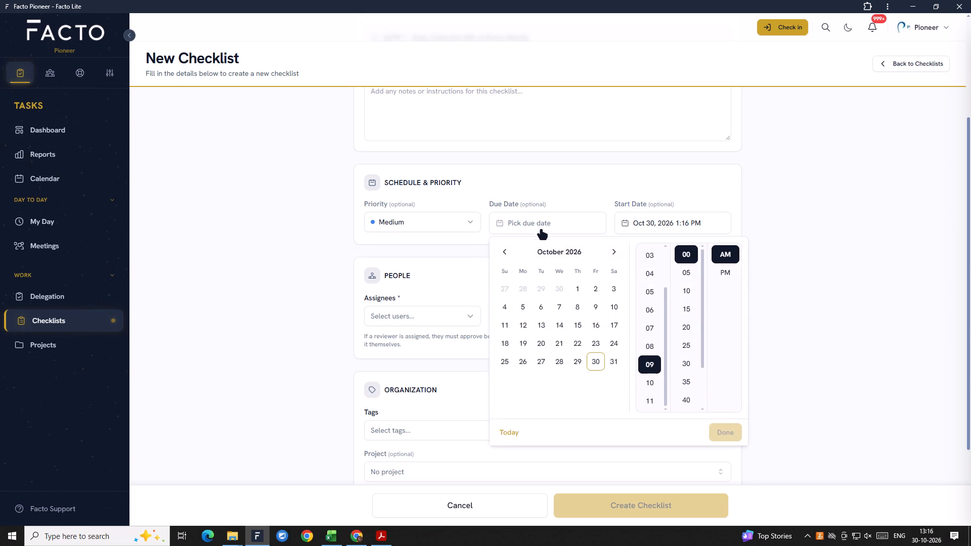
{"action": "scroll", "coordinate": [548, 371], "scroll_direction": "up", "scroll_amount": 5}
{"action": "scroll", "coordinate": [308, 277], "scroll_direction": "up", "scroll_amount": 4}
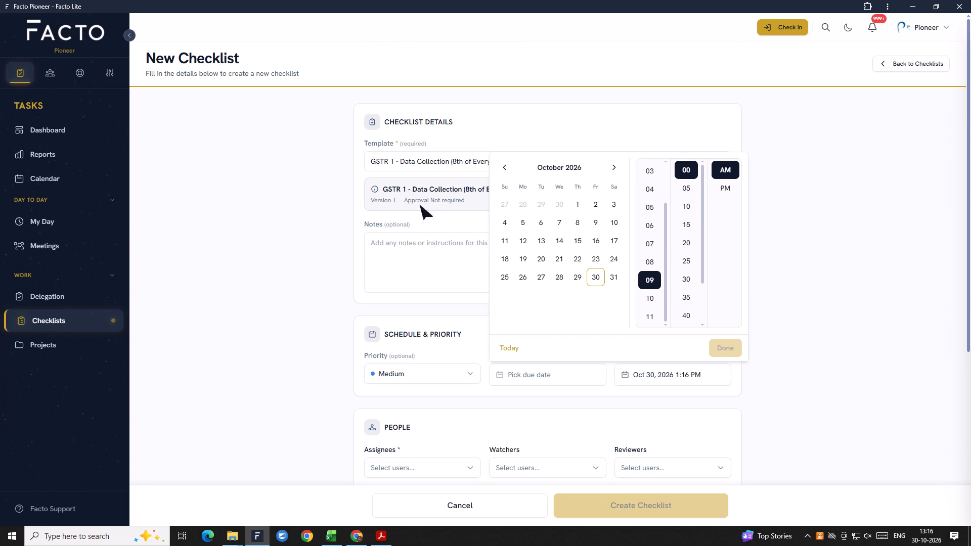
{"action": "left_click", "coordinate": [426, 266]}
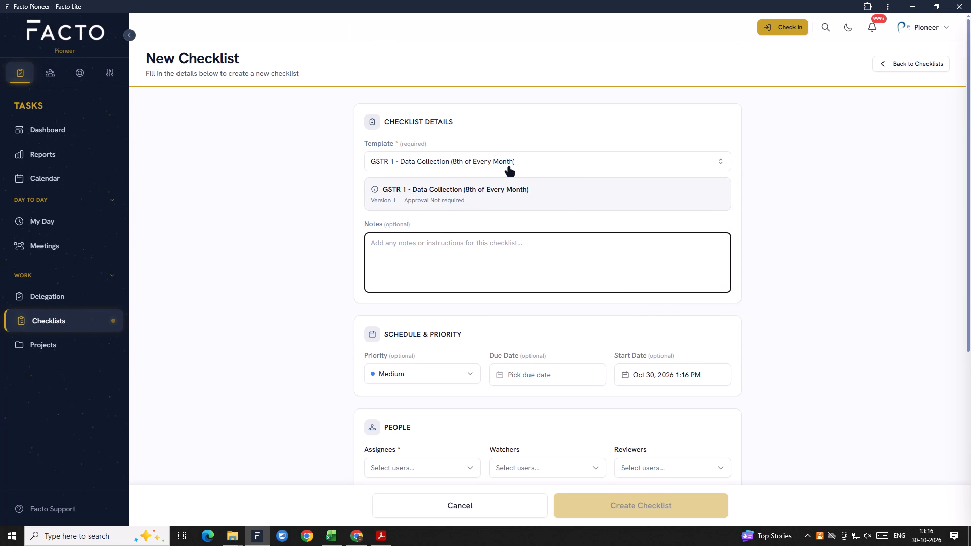
Set the checklist's due date to November 10, 2026 at 9:00 AM.
{"action": "scroll", "coordinate": [515, 412], "scroll_direction": "down", "scroll_amount": 1}
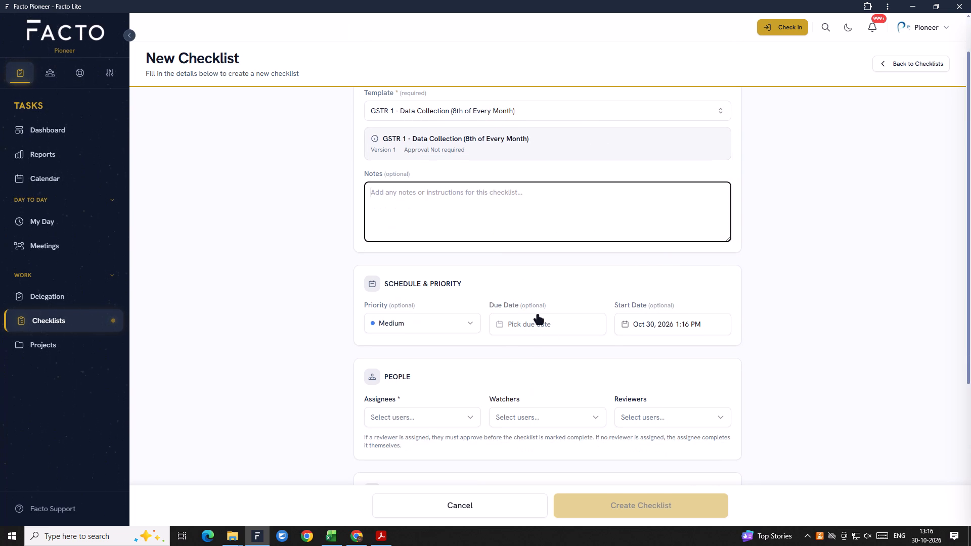
{"action": "left_click", "coordinate": [531, 329]}
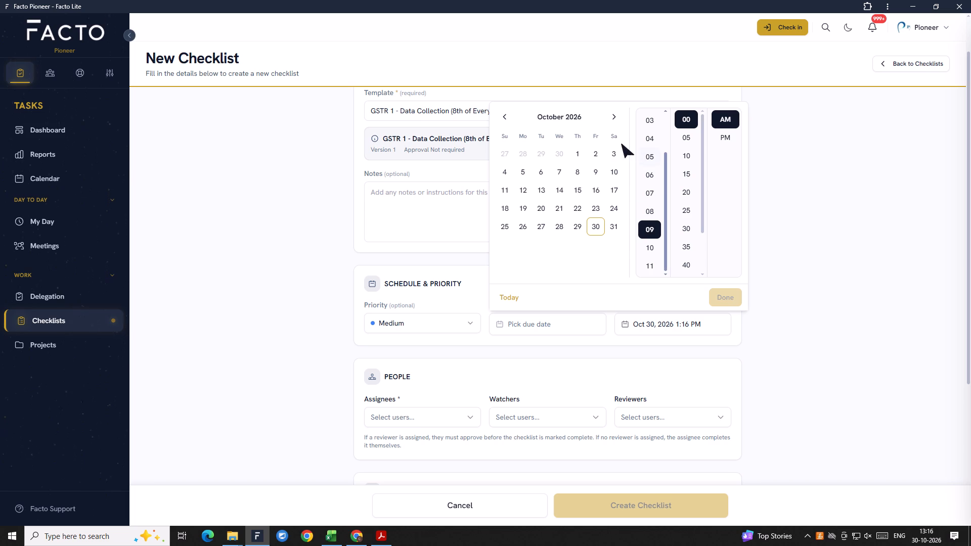
{"action": "left_click", "coordinate": [613, 121]}
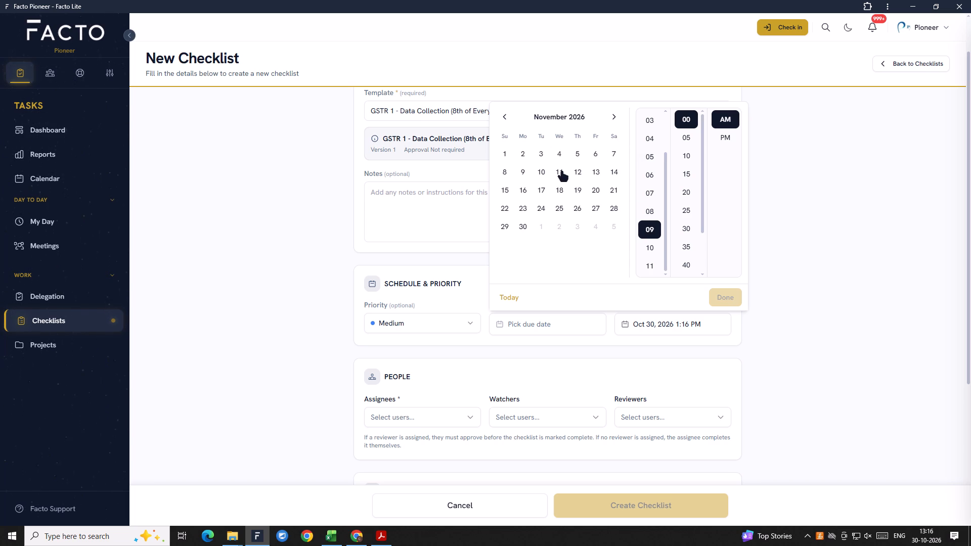
{"action": "left_click", "coordinate": [542, 175]}
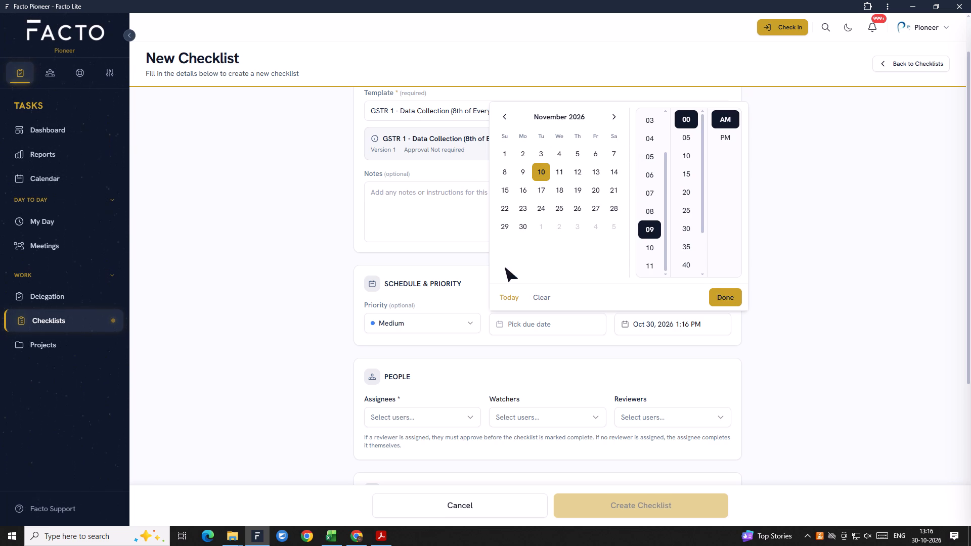
{"action": "left_click", "coordinate": [730, 296]}
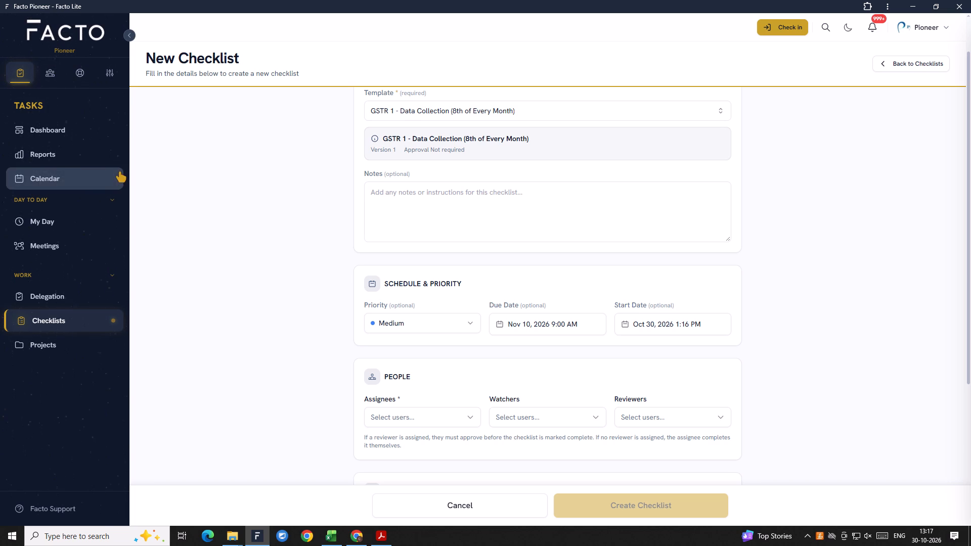
Set the checklist's start date to November 8, 2026, keeping the preset time.
{"action": "left_click", "coordinate": [628, 328]}
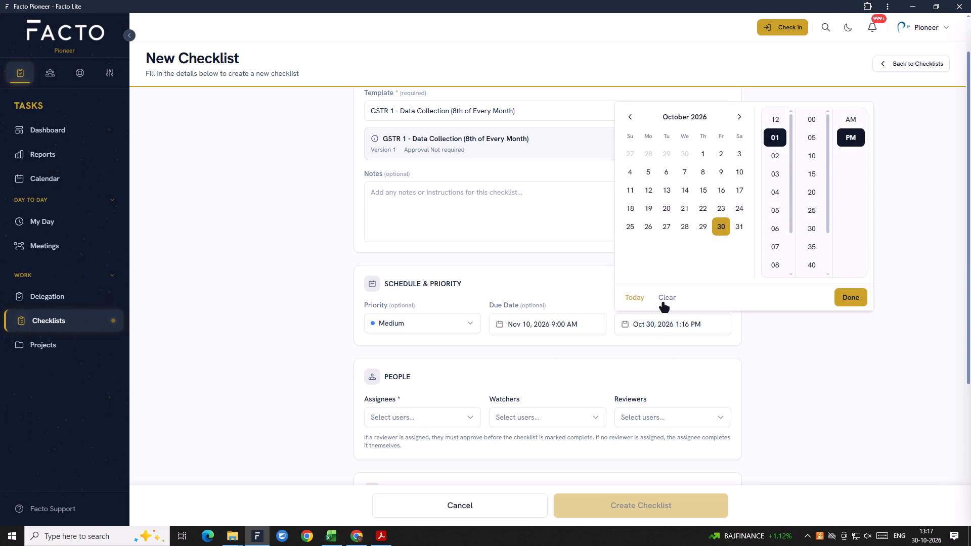
{"action": "left_click", "coordinate": [743, 122]}
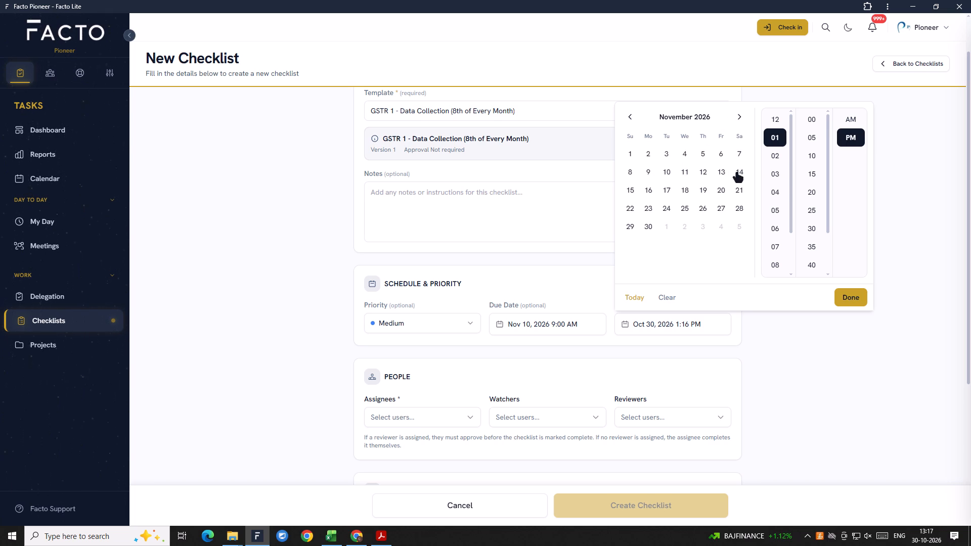
{"action": "left_click", "coordinate": [634, 172]}
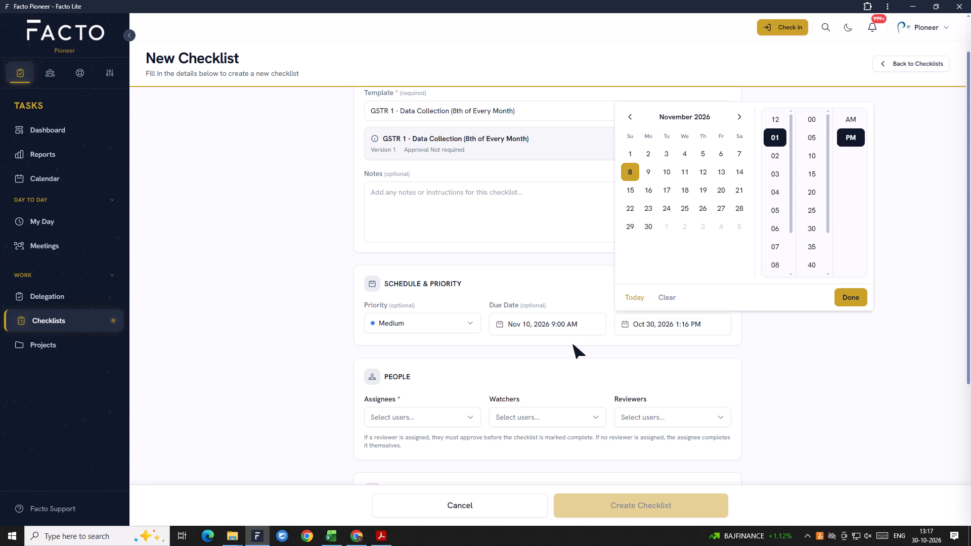
{"action": "left_click", "coordinate": [850, 295]}
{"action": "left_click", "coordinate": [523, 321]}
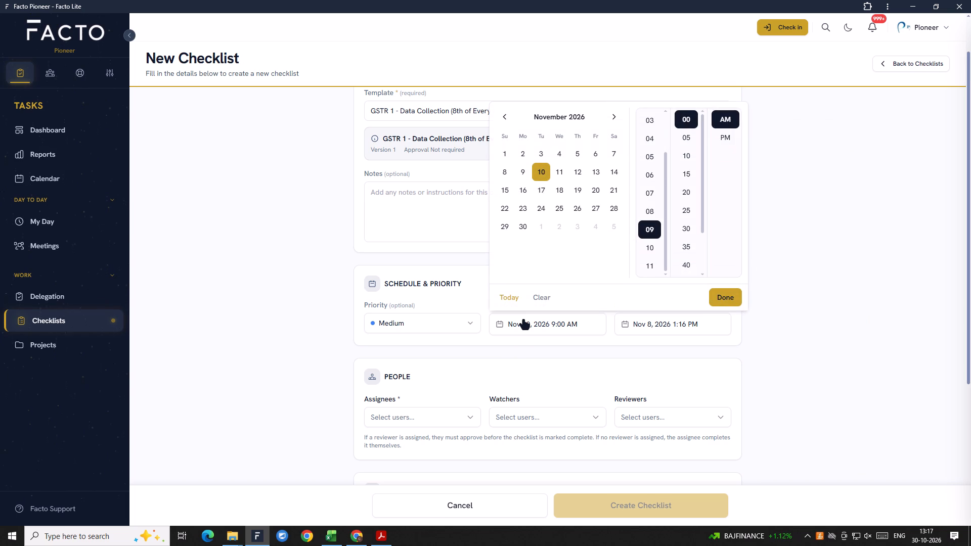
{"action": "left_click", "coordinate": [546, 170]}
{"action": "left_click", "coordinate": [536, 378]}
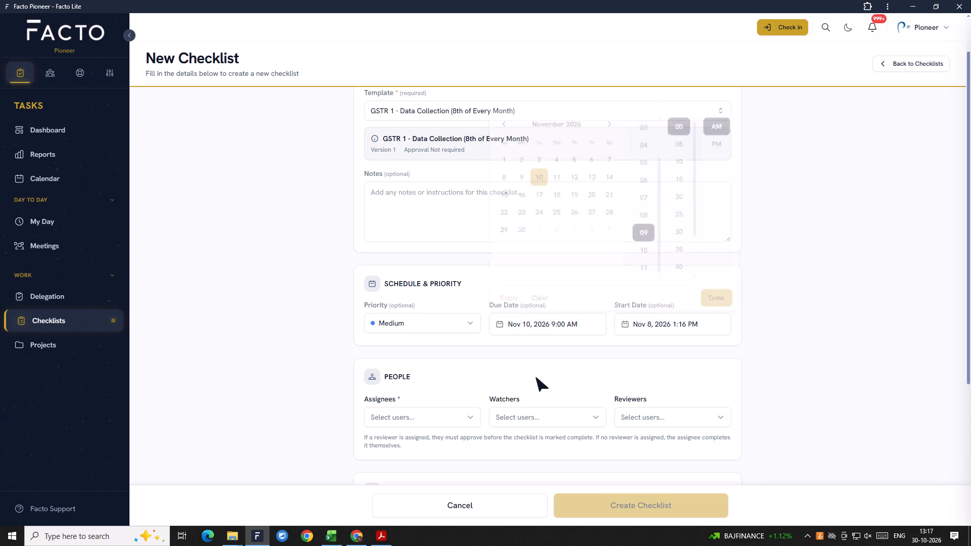
Search the assignees for "sany" and assign the checklist to Sanyam.
{"action": "scroll", "coordinate": [538, 381], "scroll_direction": "down", "scroll_amount": 2}
{"action": "left_click", "coordinate": [409, 323]}
{"action": "type", "text": "sany"}
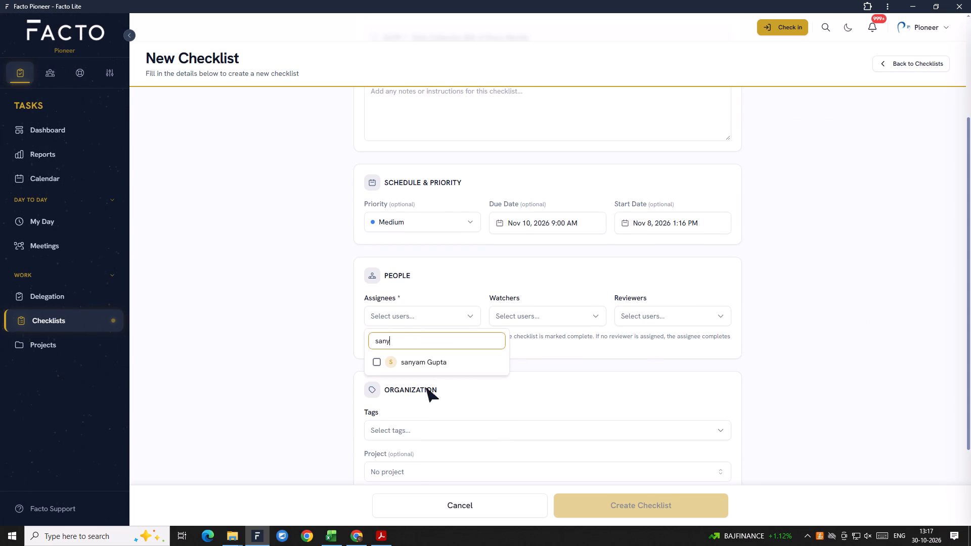
{"action": "left_click", "coordinate": [426, 368]}
Search the users for "ca s" and set CA Saurabh as both the watcher and the reviewer of the checklist.
{"action": "left_click", "coordinate": [515, 313]}
{"action": "type", "text": "ca s"}
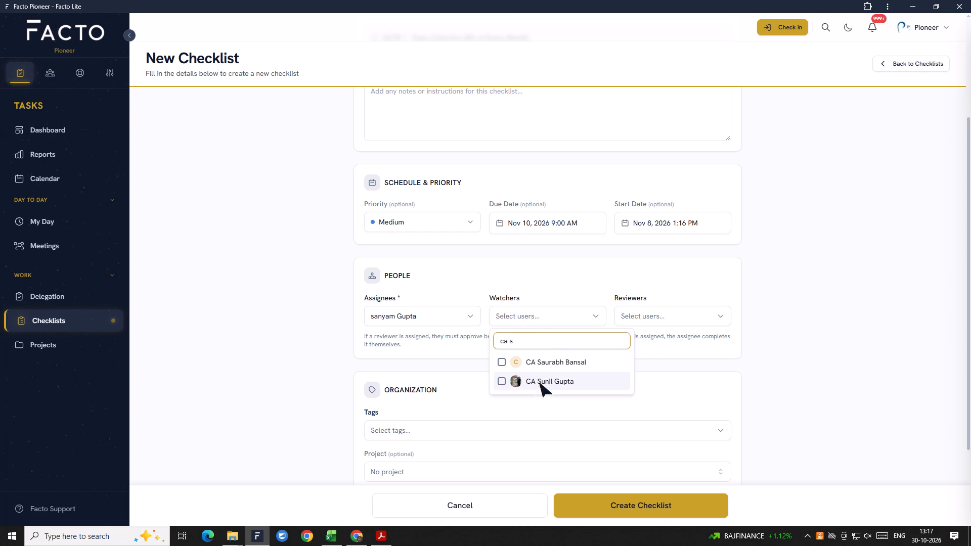
{"action": "left_click", "coordinate": [539, 362]}
{"action": "left_click", "coordinate": [654, 313]}
{"action": "key", "text": "c"}
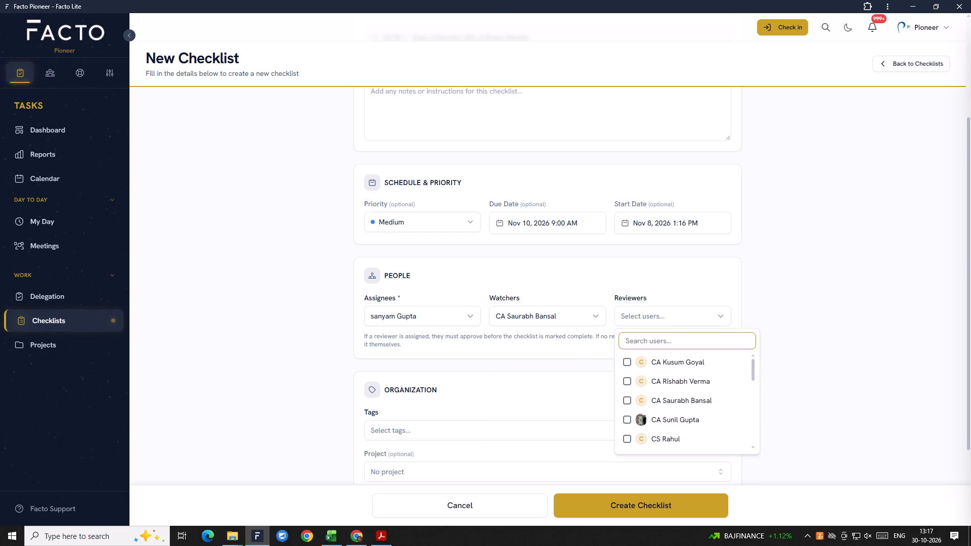
{"action": "type", "text": "a s"}
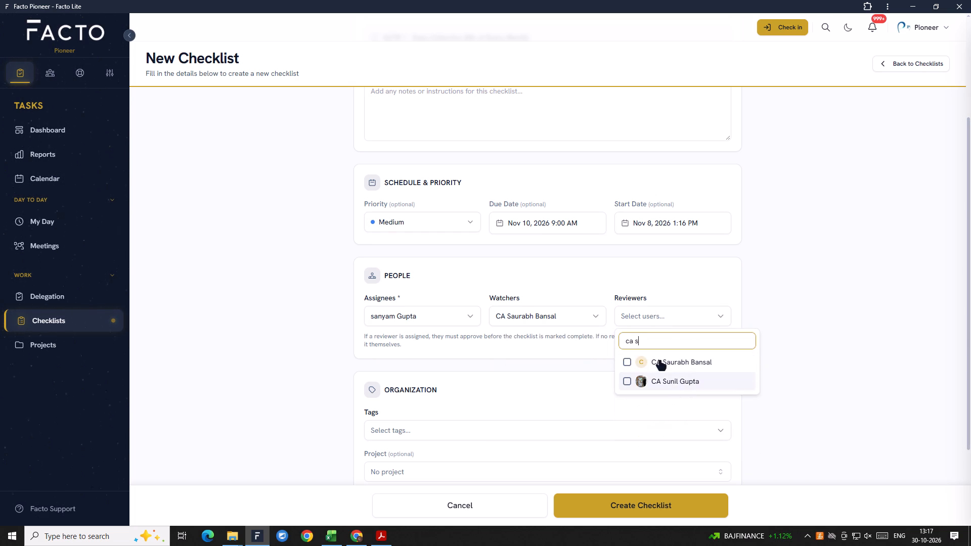
{"action": "left_click", "coordinate": [659, 361]}
{"action": "left_click", "coordinate": [551, 390]}
Add the GST tag to the checklist under Organization.
{"action": "scroll", "coordinate": [554, 449], "scroll_direction": "down", "scroll_amount": 4}
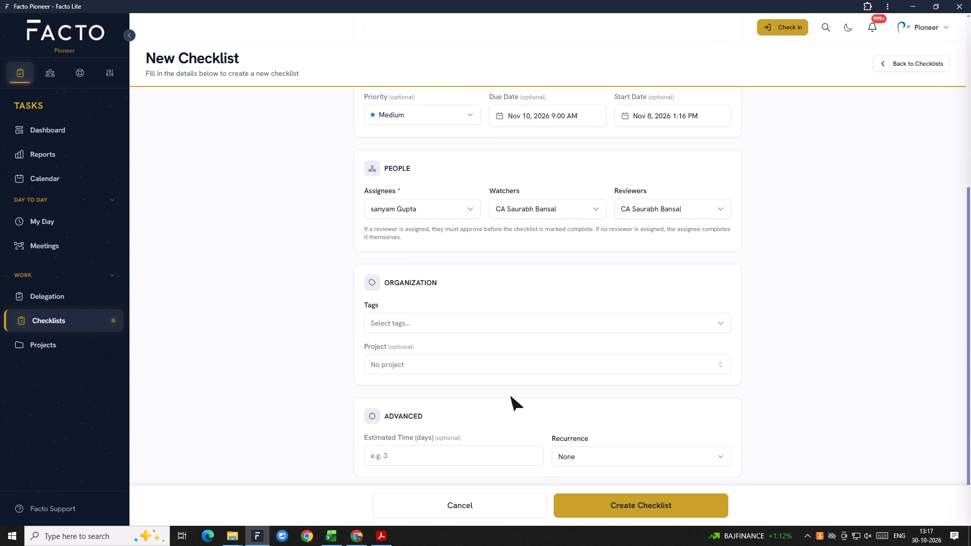
{"action": "left_click", "coordinate": [394, 318]}
{"action": "type", "text": "gst"}
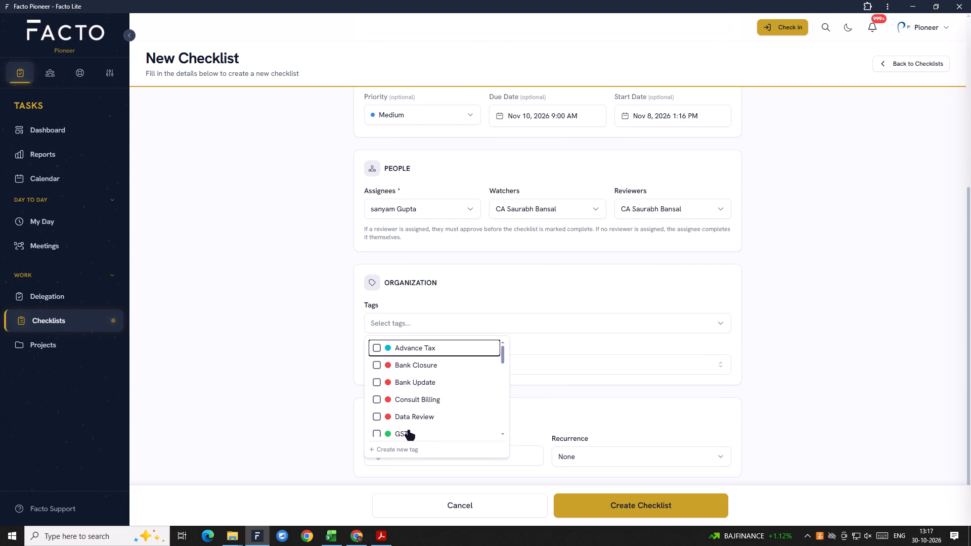
{"action": "left_click", "coordinate": [409, 431]}
{"action": "left_click", "coordinate": [600, 403]}
Open the project selection for the checklist.
{"action": "scroll", "coordinate": [470, 380], "scroll_direction": "down", "scroll_amount": 2}
{"action": "left_click", "coordinate": [389, 370]}
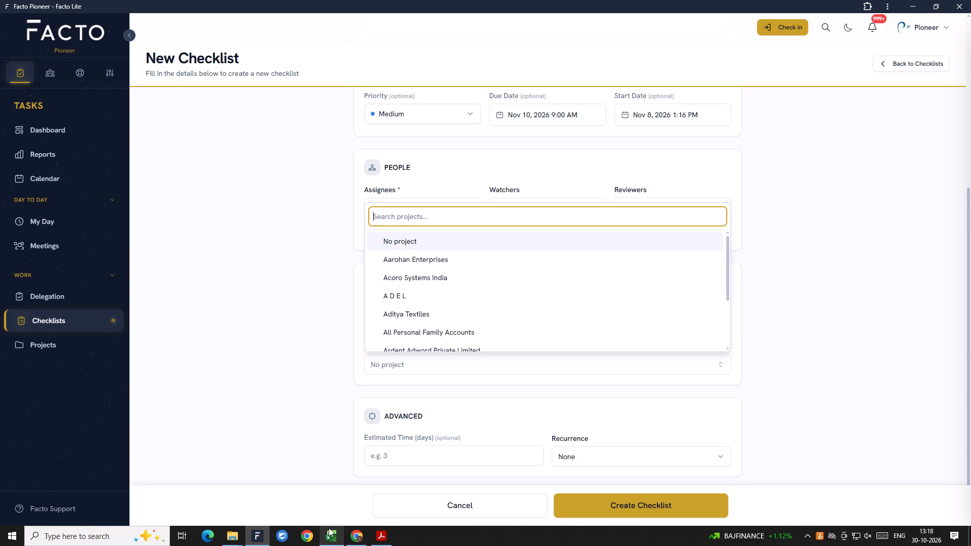
Switch to the Client List fy 26-27 workbook in Excel and review Sanyam's client names on the Client Status sheet.
{"action": "key", "text": "super+Tab"}
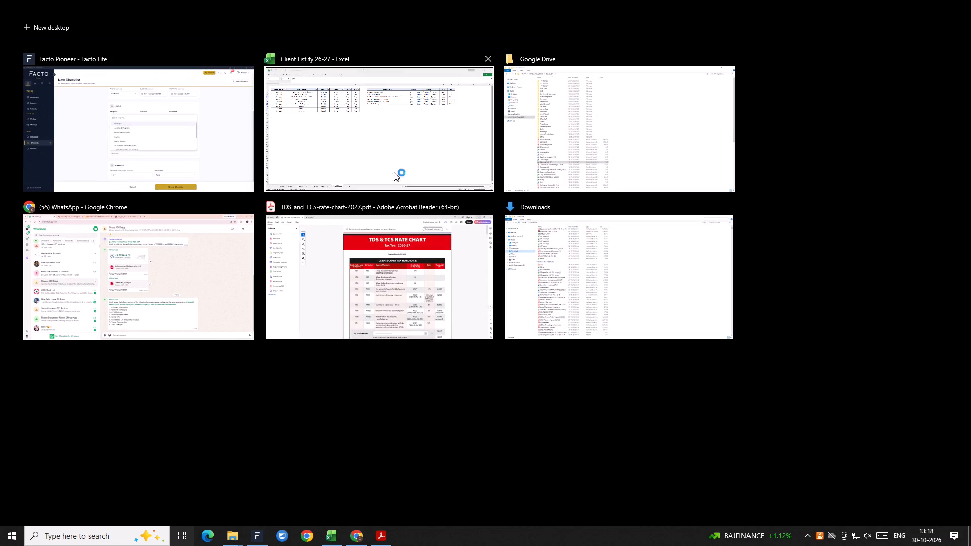
{"action": "left_click", "coordinate": [355, 149]}
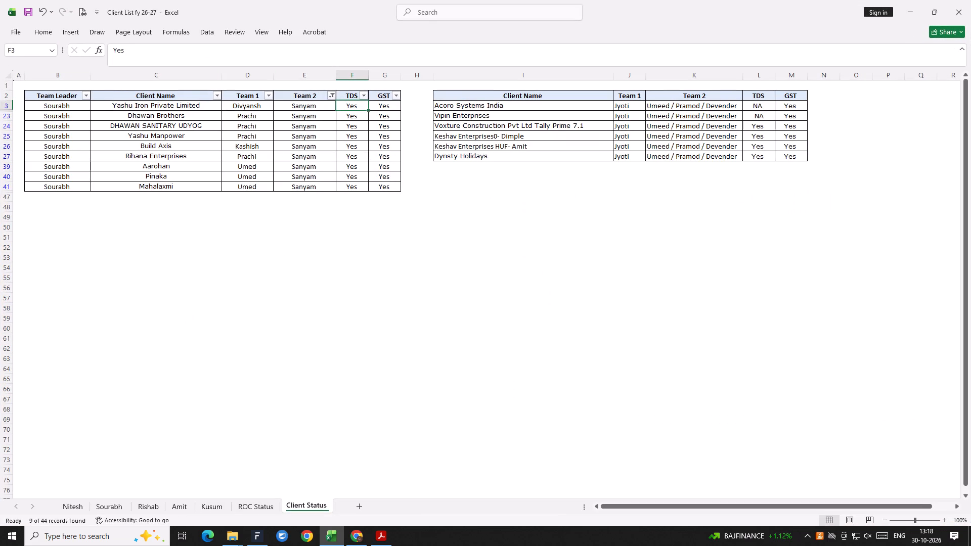
{"action": "left_click_drag", "start_coordinate": [173, 108], "coordinate": [173, 113]}
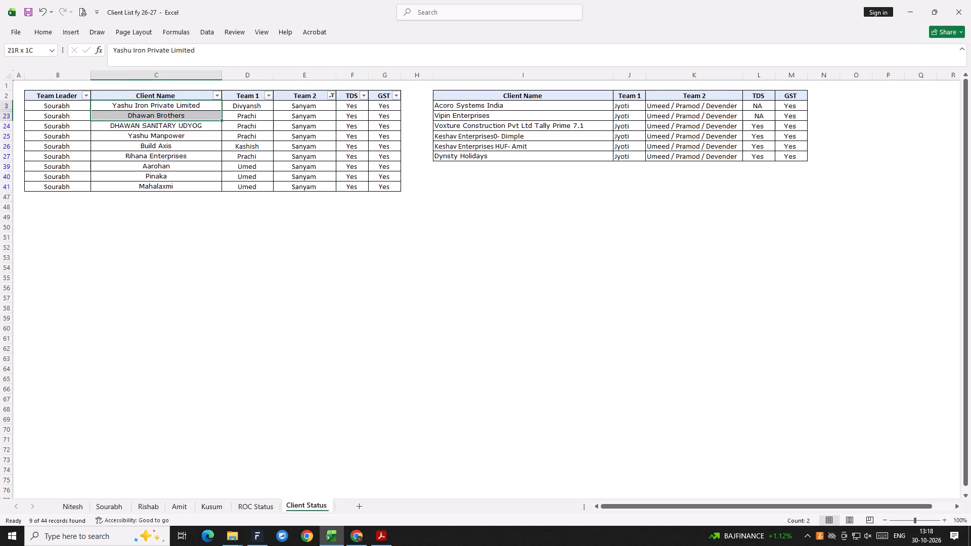
{"action": "left_click_drag", "start_coordinate": [173, 113], "coordinate": [173, 114]}
{"action": "left_click", "coordinate": [139, 128]}
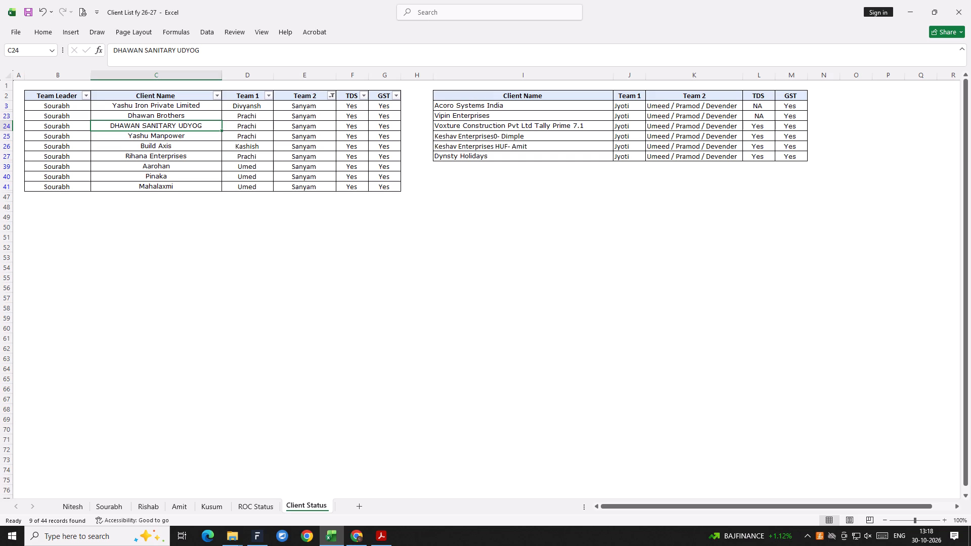
{"action": "left_click", "coordinate": [135, 156]}
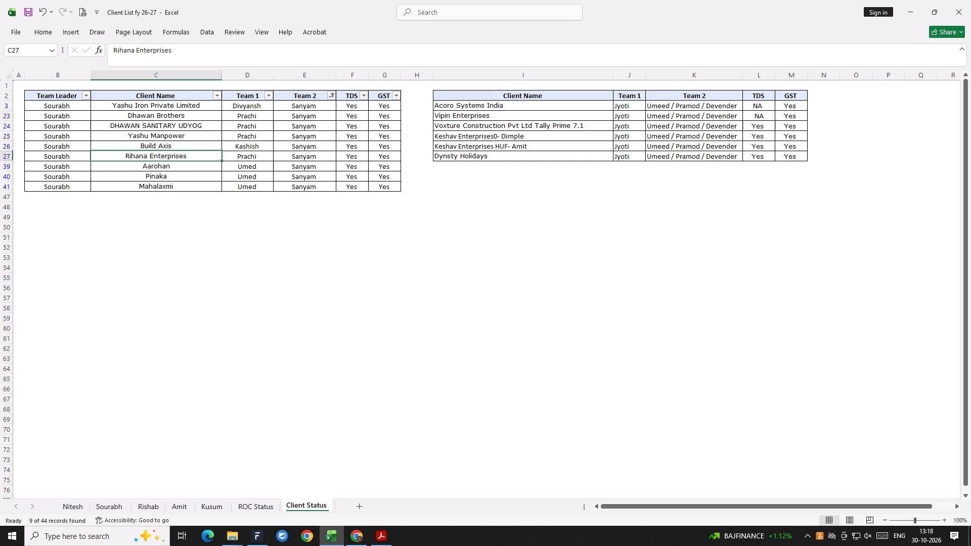
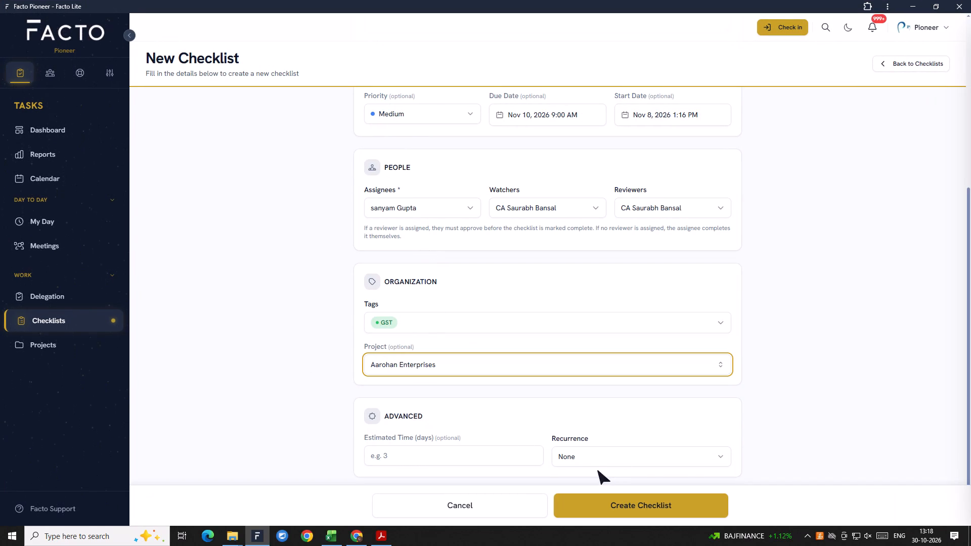
Set the new checklist's recurrence to Monthly in the Advanced section.
{"action": "left_click", "coordinate": [588, 460]}
{"action": "left_click", "coordinate": [599, 382]}
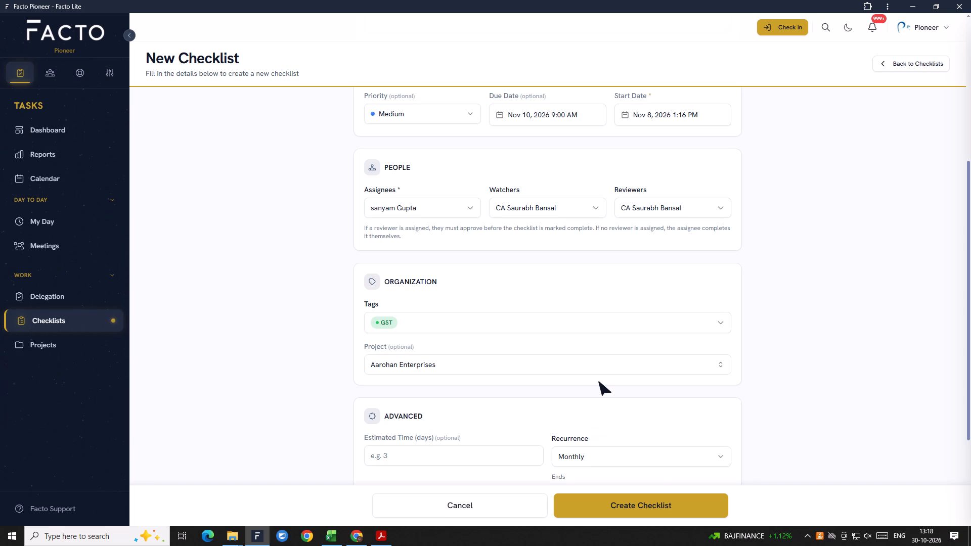
{"action": "scroll", "coordinate": [548, 464], "scroll_direction": "down", "scroll_amount": 4}
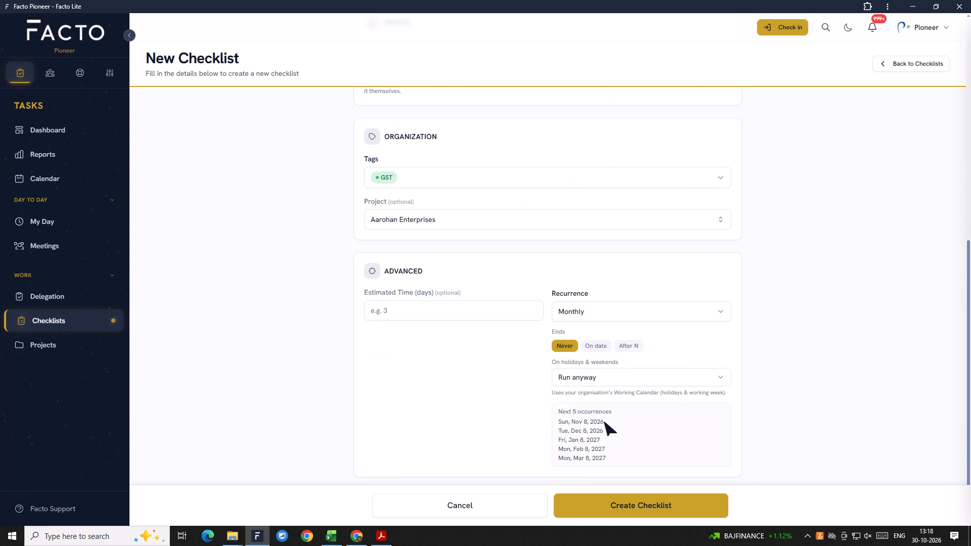
Set the recurrence's handling of holidays and weekends to Move to next working day and create the checklist.
{"action": "left_click", "coordinate": [586, 387]}
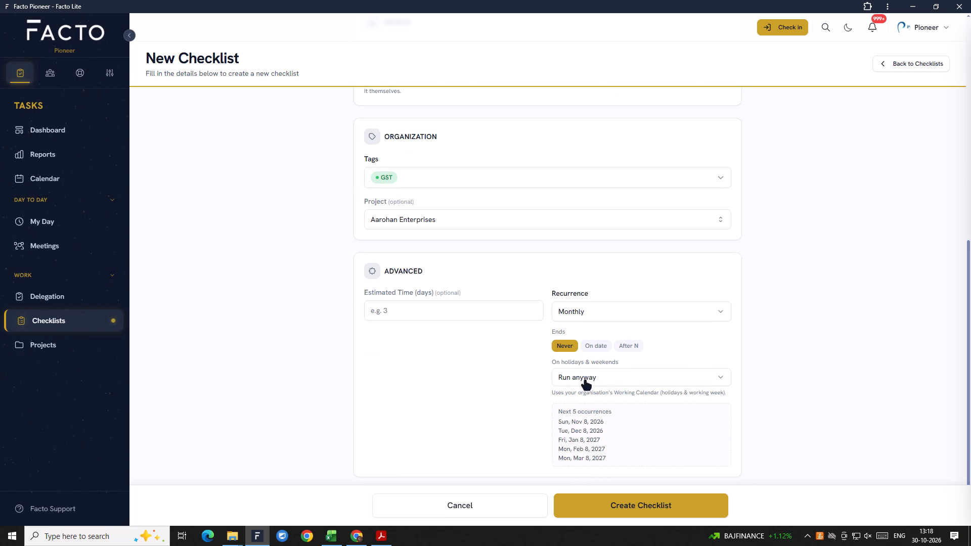
{"action": "left_click", "coordinate": [585, 381]}
{"action": "left_click", "coordinate": [585, 434]}
{"action": "left_click", "coordinate": [445, 393]}
{"action": "scroll", "coordinate": [661, 479], "scroll_direction": "down", "scroll_amount": 2}
{"action": "left_click", "coordinate": [642, 507]}
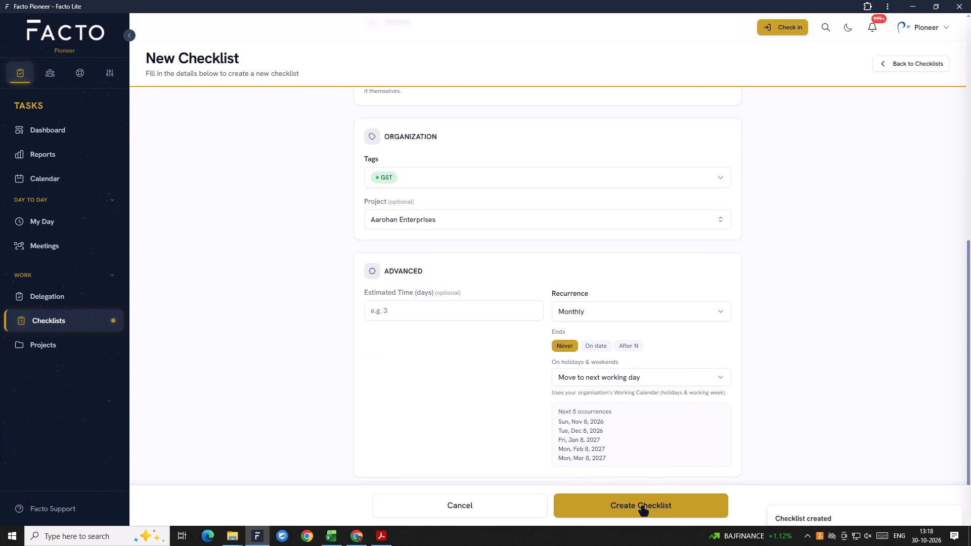
Return to a blank New Checklist form, search the templates for "tds" and choose TDS Return 24Q (Quarterly).
{"action": "scroll", "coordinate": [472, 476], "scroll_direction": "up", "scroll_amount": 2}
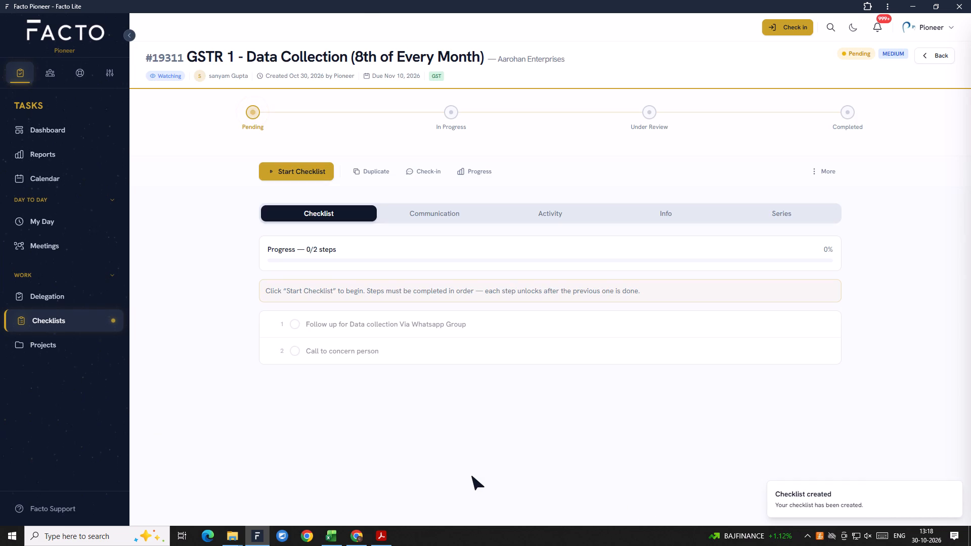
{"action": "scroll", "coordinate": [472, 476], "scroll_direction": "up", "scroll_amount": 2}
{"action": "left_click", "coordinate": [952, 54]}
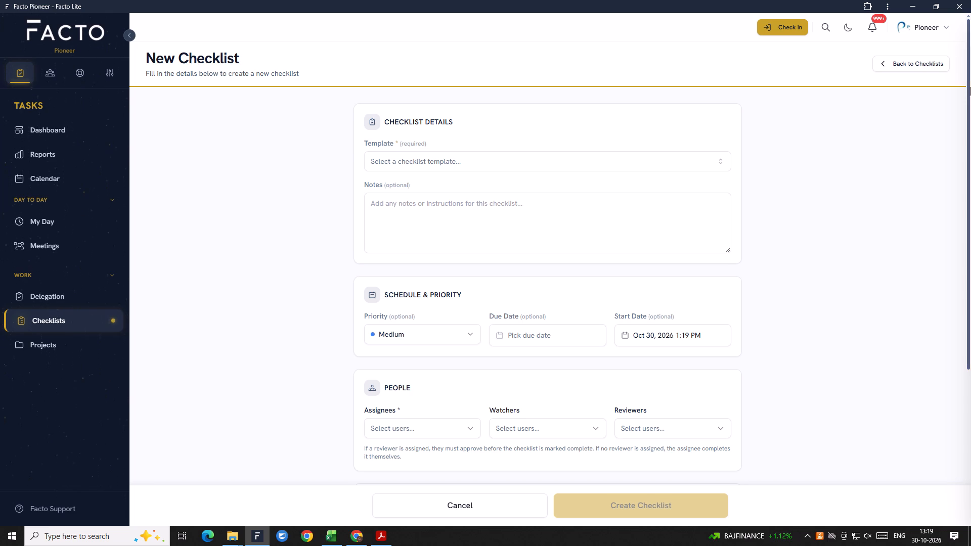
{"action": "scroll", "coordinate": [508, 373], "scroll_direction": "up", "scroll_amount": 3}
{"action": "scroll", "coordinate": [513, 485], "scroll_direction": "up", "scroll_amount": 2}
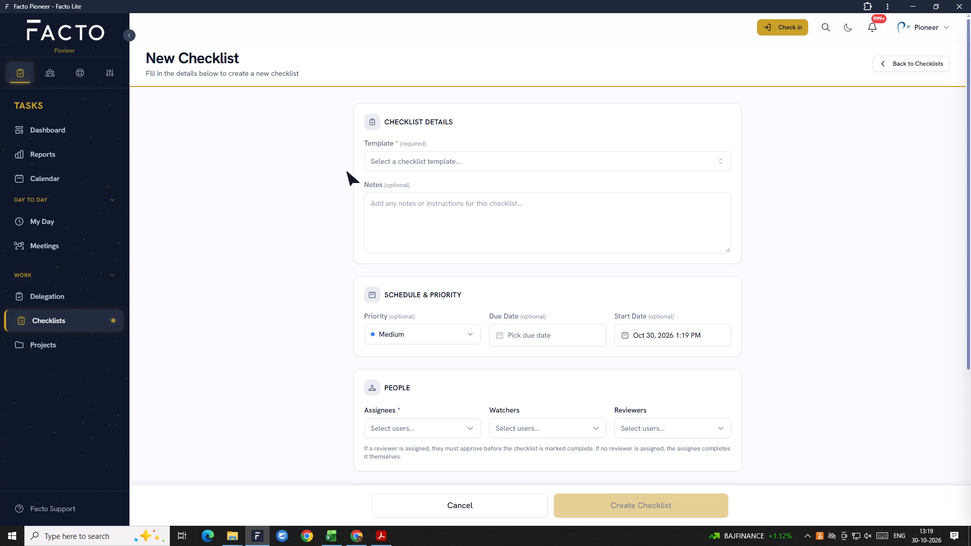
{"action": "left_click", "coordinate": [384, 162]}
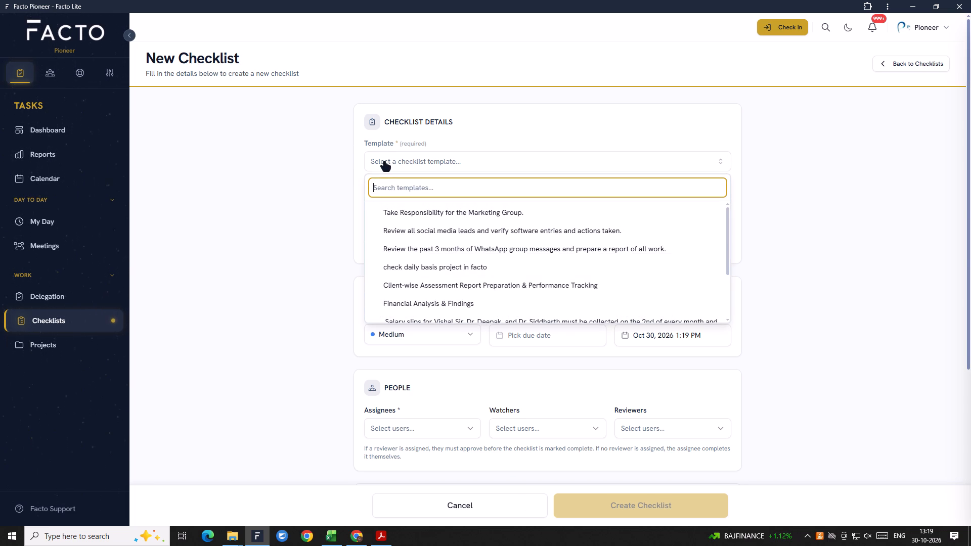
{"action": "type", "text": "tds"}
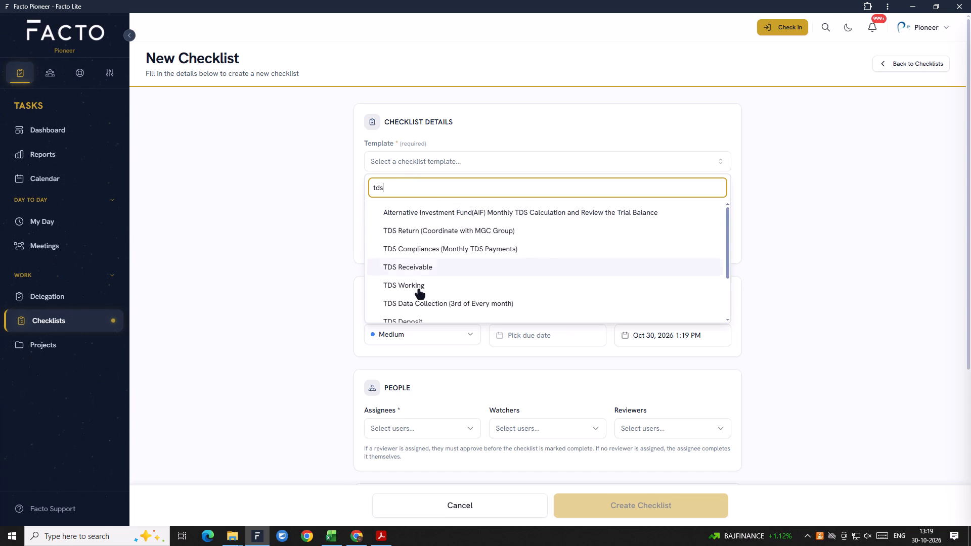
{"action": "scroll", "coordinate": [416, 293], "scroll_direction": "down", "scroll_amount": 4}
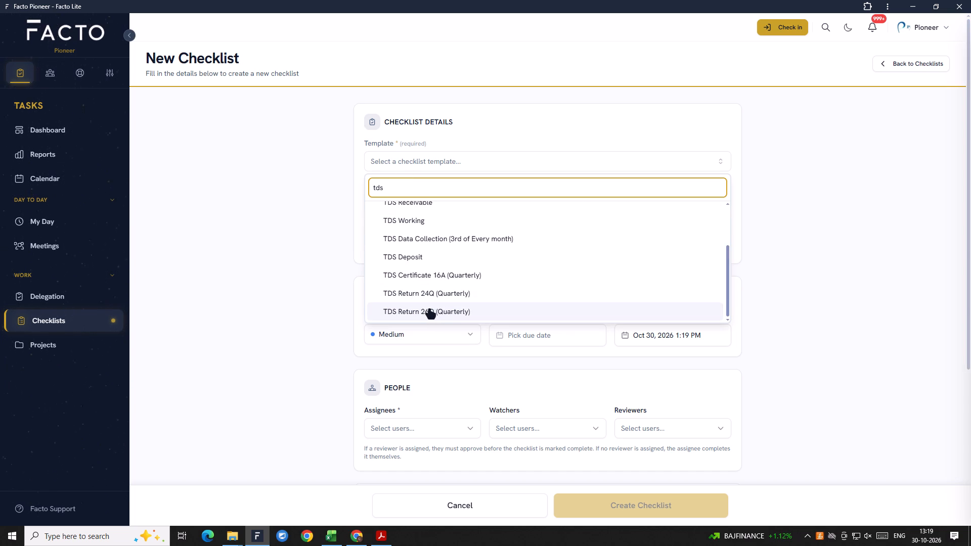
{"action": "scroll", "coordinate": [474, 288], "scroll_direction": "up", "scroll_amount": 1}
{"action": "scroll", "coordinate": [502, 300], "scroll_direction": "down", "scroll_amount": 4}
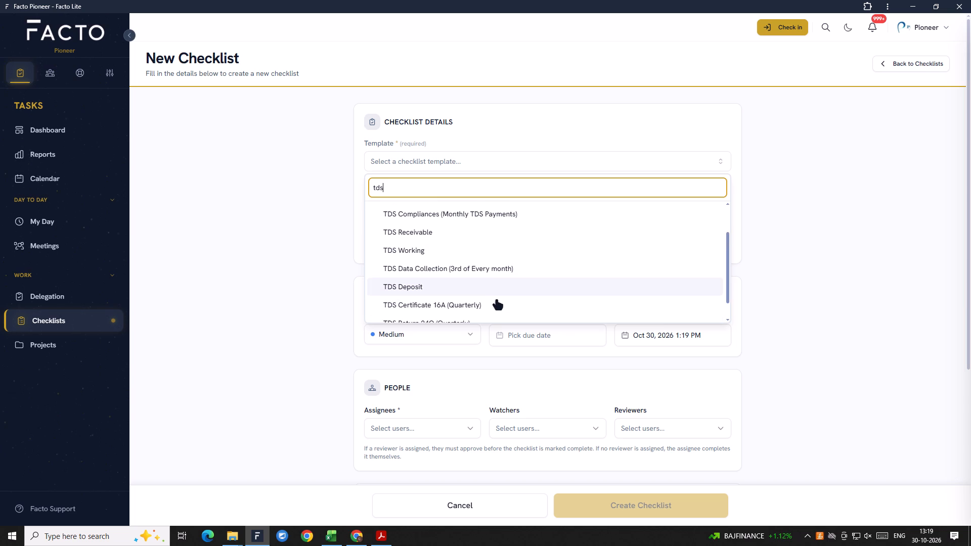
{"action": "left_click", "coordinate": [407, 290]}
Set the checklist's due date to Oct 31, 2026 9:00 AM.
{"action": "scroll", "coordinate": [458, 297], "scroll_direction": "down", "scroll_amount": 1}
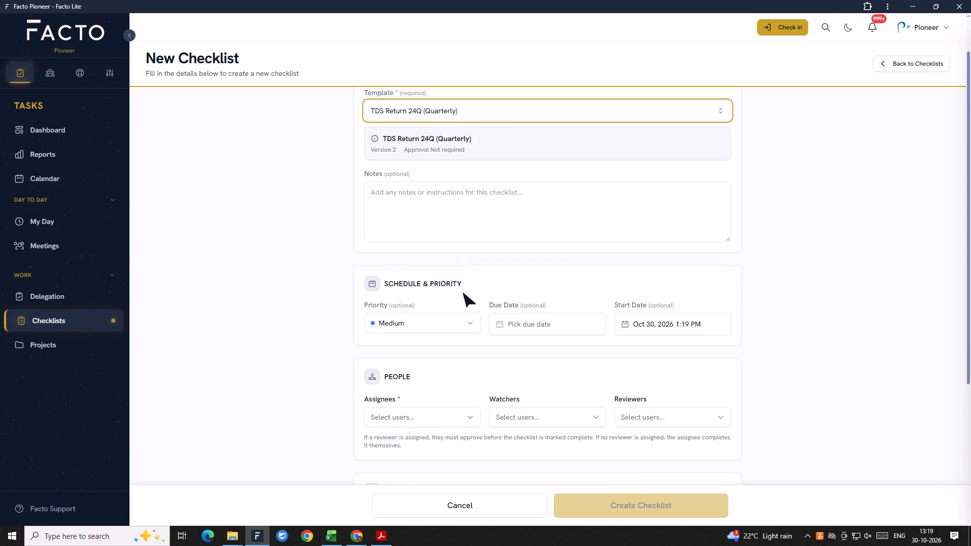
{"action": "scroll", "coordinate": [464, 295], "scroll_direction": "down", "scroll_amount": 2}
{"action": "left_click", "coordinate": [399, 220]}
{"action": "left_click", "coordinate": [399, 220]}
{"action": "left_click", "coordinate": [538, 216]}
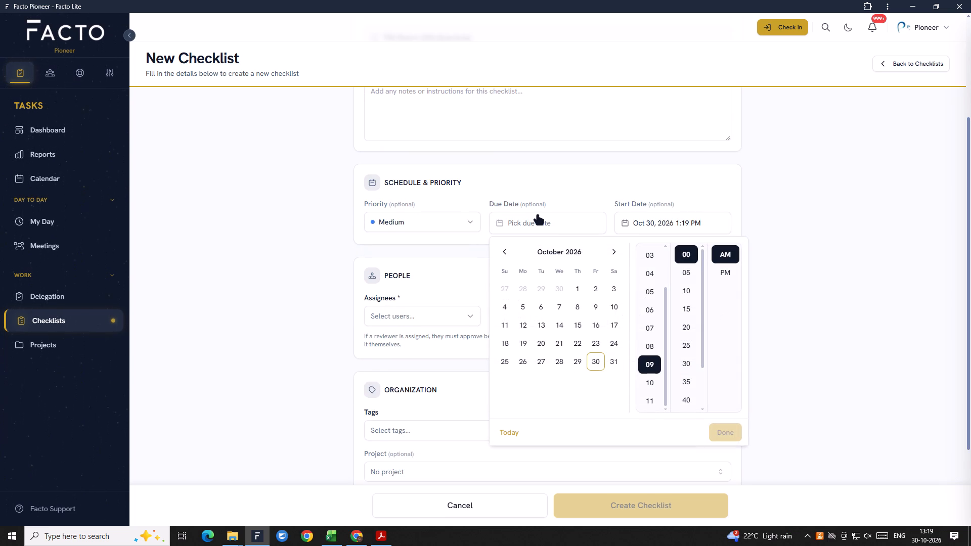
{"action": "left_click", "coordinate": [612, 363]}
{"action": "left_click", "coordinate": [724, 428]}
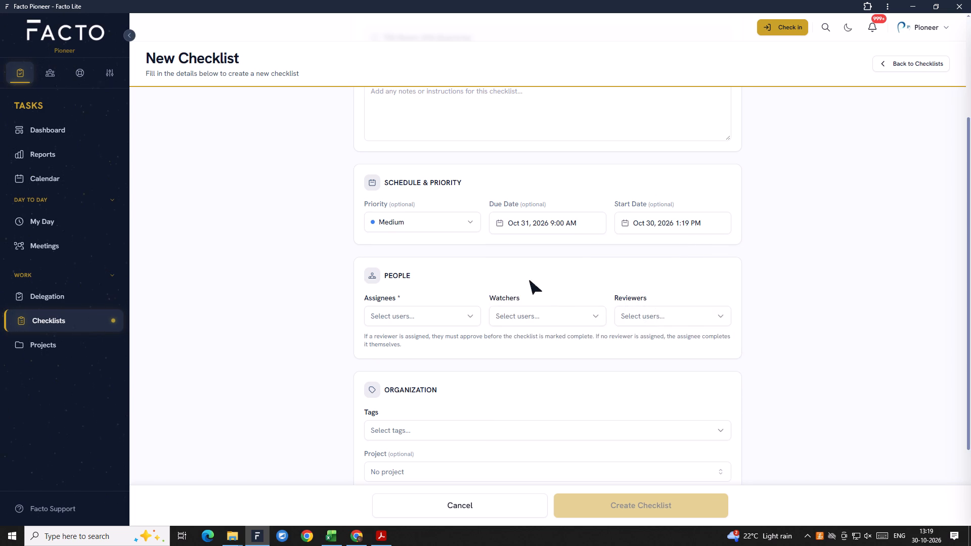
Search the assignees for "san" and assign the checklist to Sanyam.
{"action": "scroll", "coordinate": [423, 350], "scroll_direction": "down", "scroll_amount": 2}
{"action": "left_click", "coordinate": [383, 215]}
{"action": "type", "text": "san"}
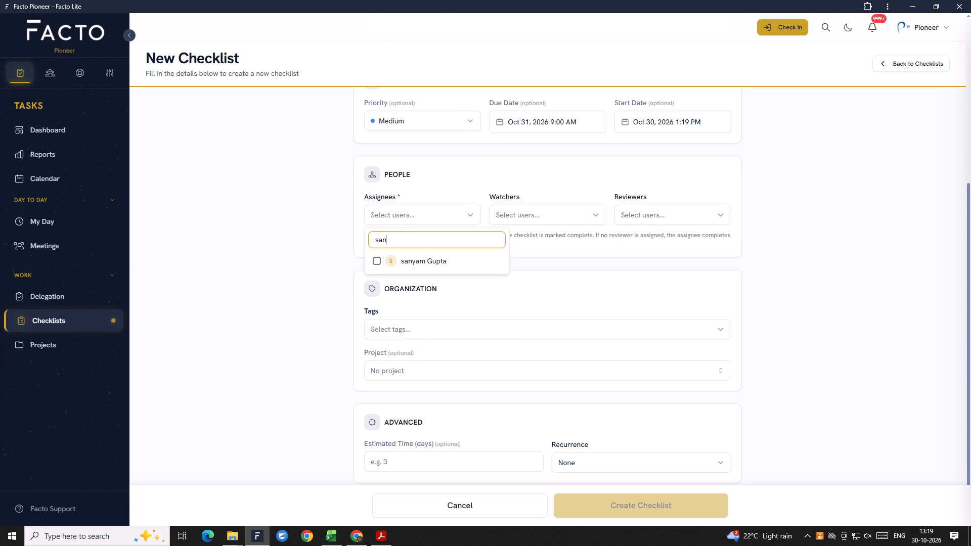
{"action": "left_click", "coordinate": [412, 264]}
Search the watchers for "cA S" and set CA Saurabh as the checklist's watcher.
{"action": "left_click", "coordinate": [534, 216]}
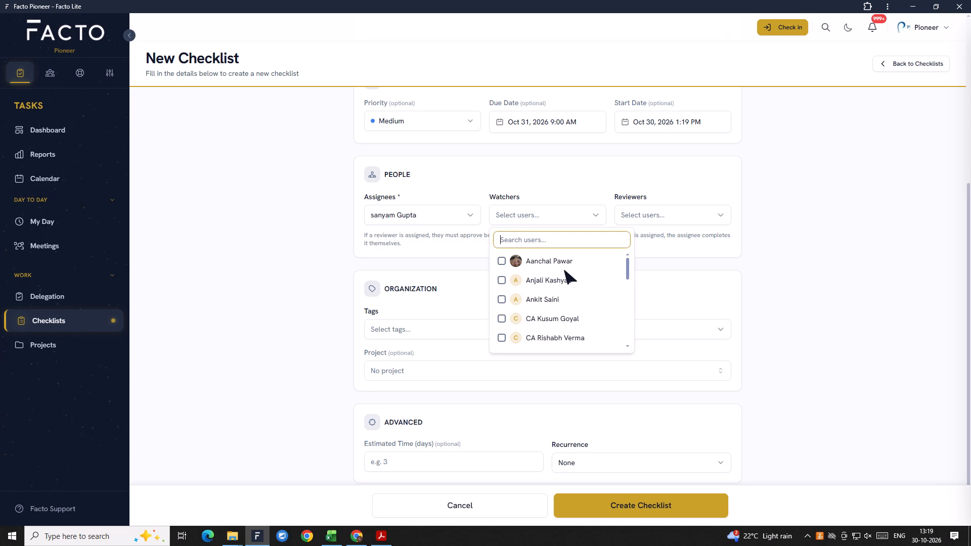
{"action": "key", "text": "c"}
{"action": "key", "text": "space"}
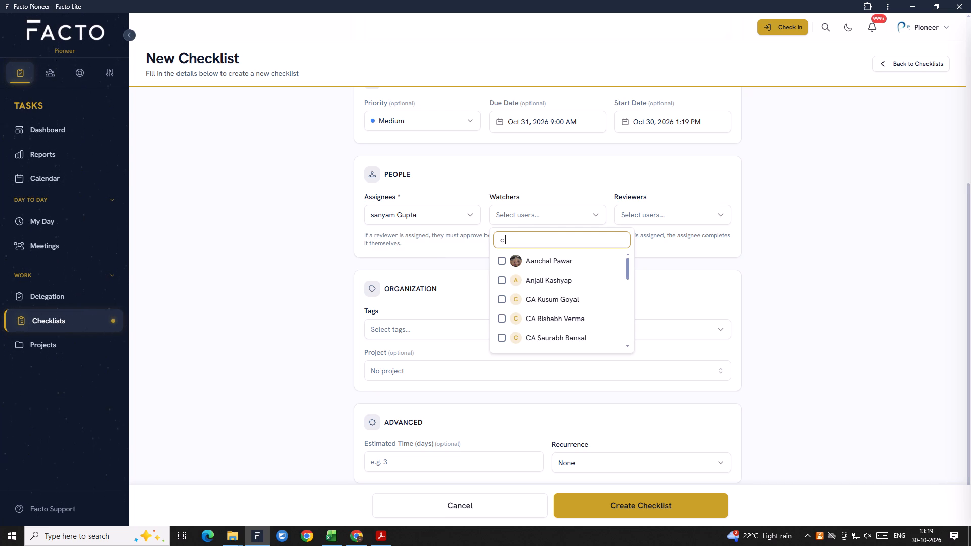
{"action": "key", "text": "BackSpace"}
{"action": "type", "text": "A S"}
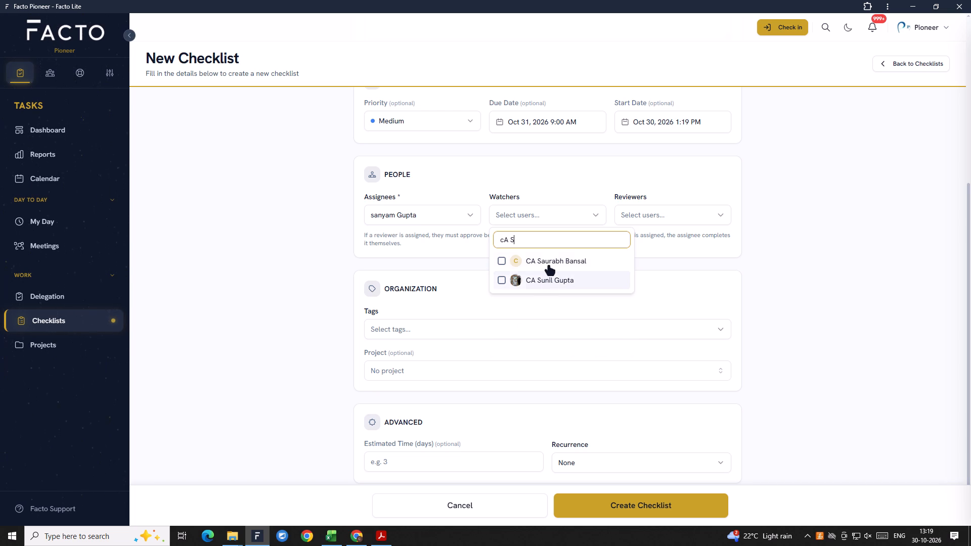
{"action": "left_click", "coordinate": [549, 266]}
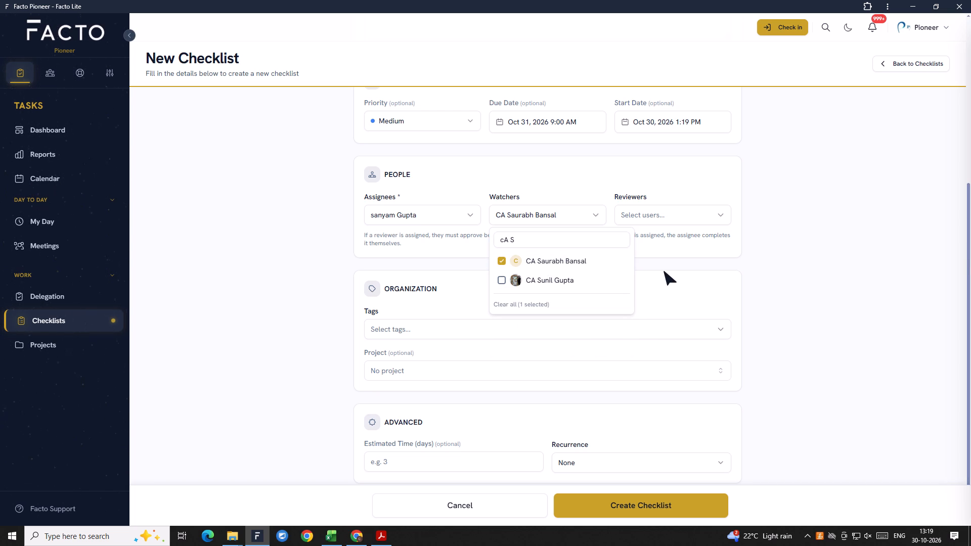
{"action": "left_click", "coordinate": [668, 282]}
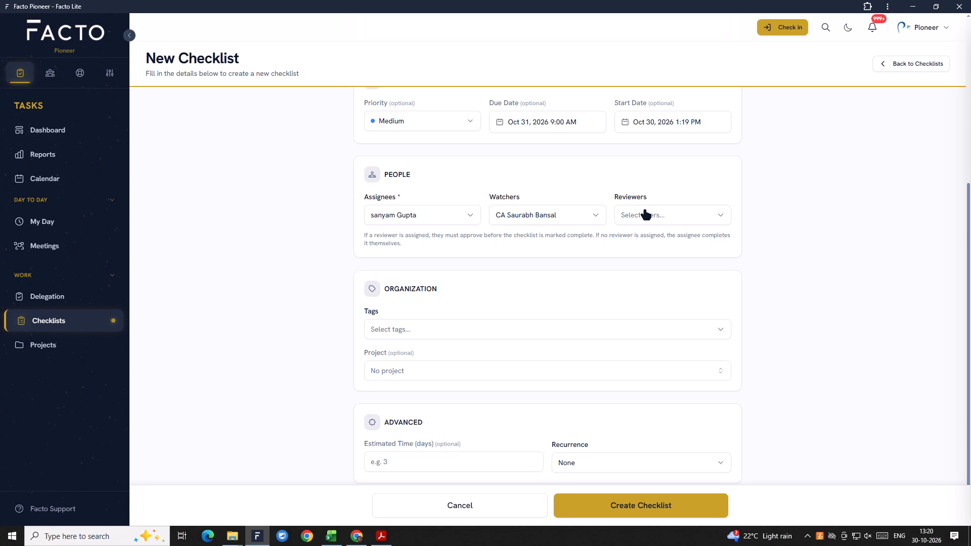
Search the reviewers for "SA" and set CA Saurabh as the checklist's reviewer.
{"action": "left_click", "coordinate": [644, 210]}
{"action": "key", "text": "s"}
{"action": "key", "text": "a"}
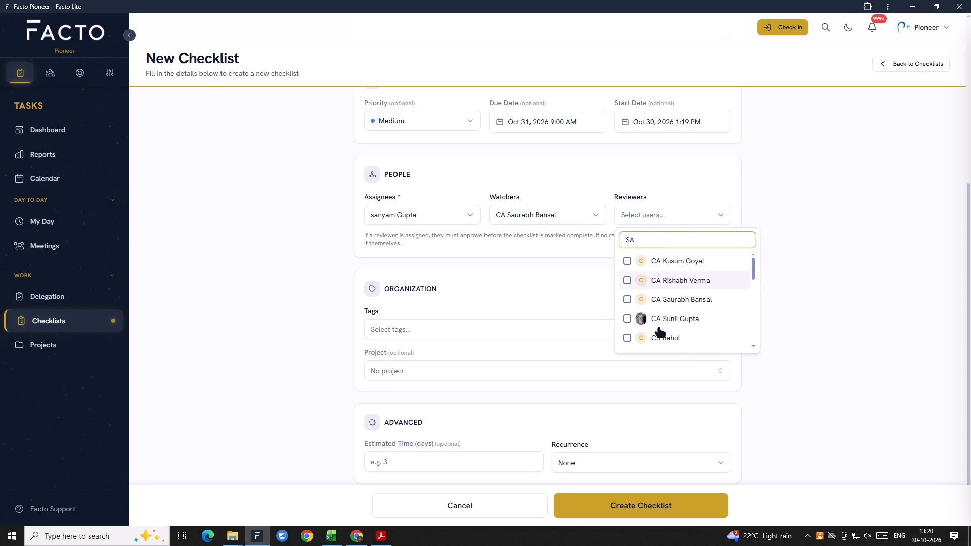
{"action": "left_click", "coordinate": [656, 265]}
{"action": "left_click", "coordinate": [524, 295]}
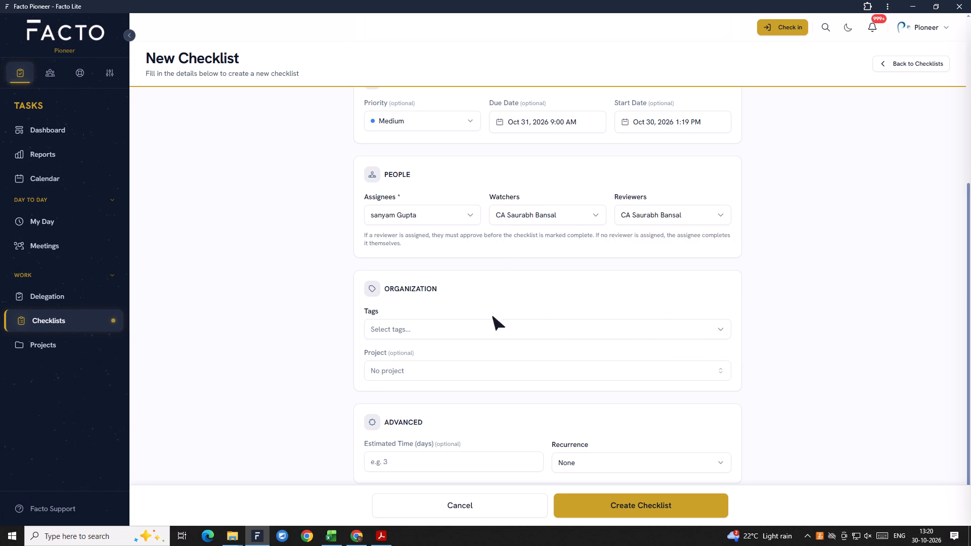
Add the TDS tag to the checklist under Organization.
{"action": "scroll", "coordinate": [523, 366], "scroll_direction": "down", "scroll_amount": 1}
{"action": "left_click", "coordinate": [381, 327]}
{"action": "key", "text": "t"}
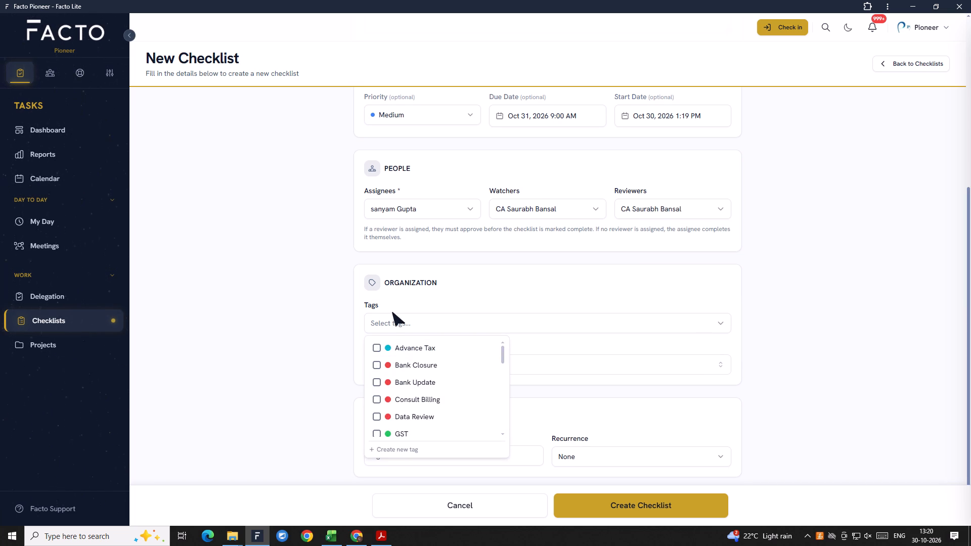
{"action": "scroll", "coordinate": [436, 387], "scroll_direction": "down", "scroll_amount": 2}
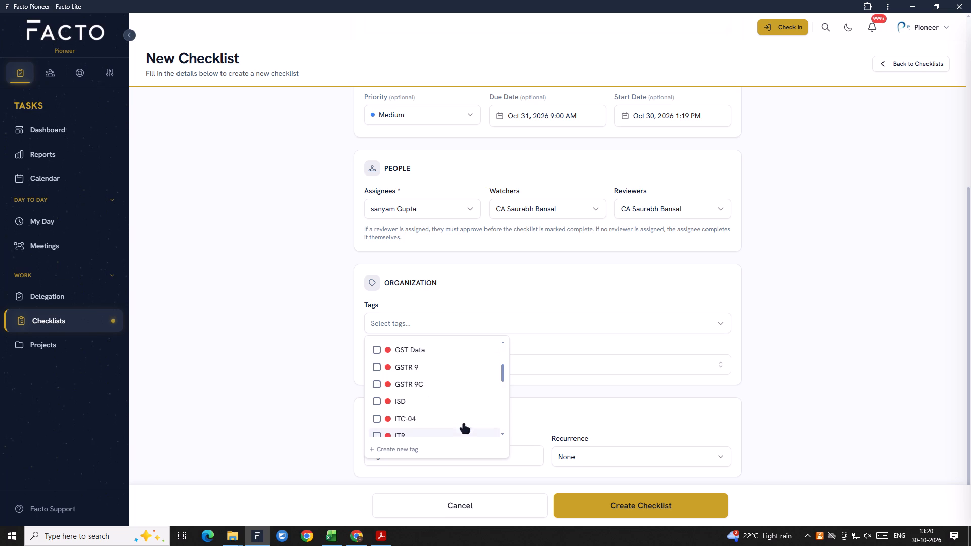
{"action": "scroll", "coordinate": [408, 395], "scroll_direction": "down", "scroll_amount": 5}
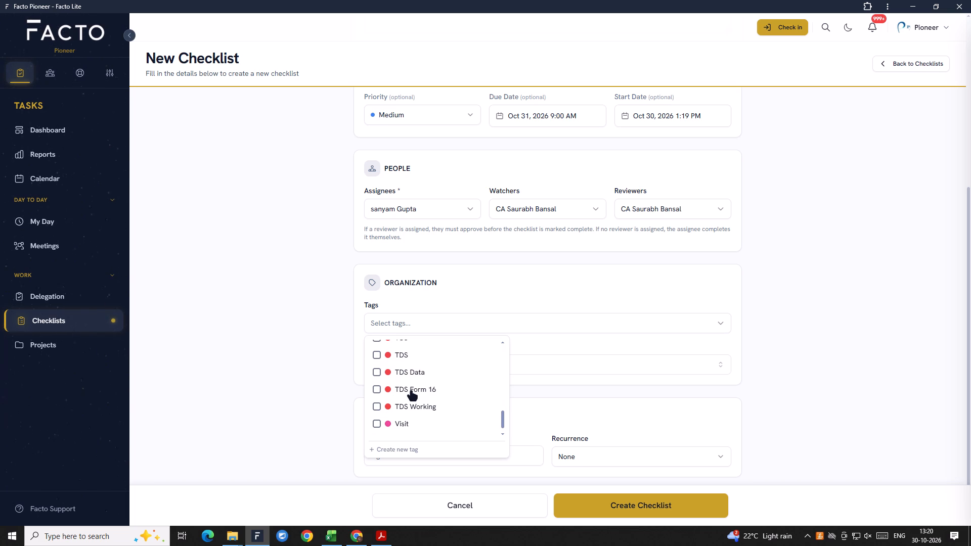
{"action": "left_click", "coordinate": [402, 356]}
{"action": "left_click", "coordinate": [628, 377]}
Search the projects for "Aarohan" and link the checklist to Aarohan Enterprises.
{"action": "scroll", "coordinate": [439, 349], "scroll_direction": "down", "scroll_amount": 2}
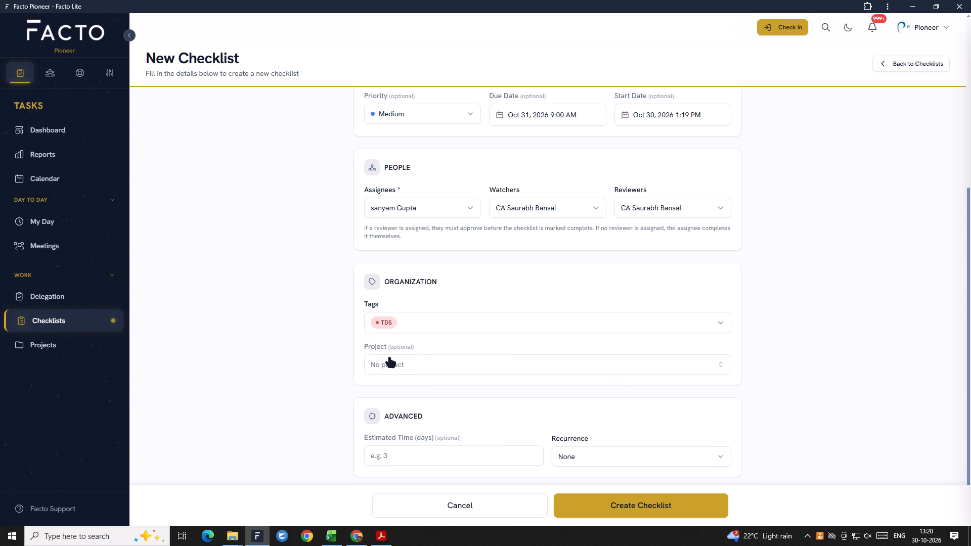
{"action": "left_click", "coordinate": [370, 366]}
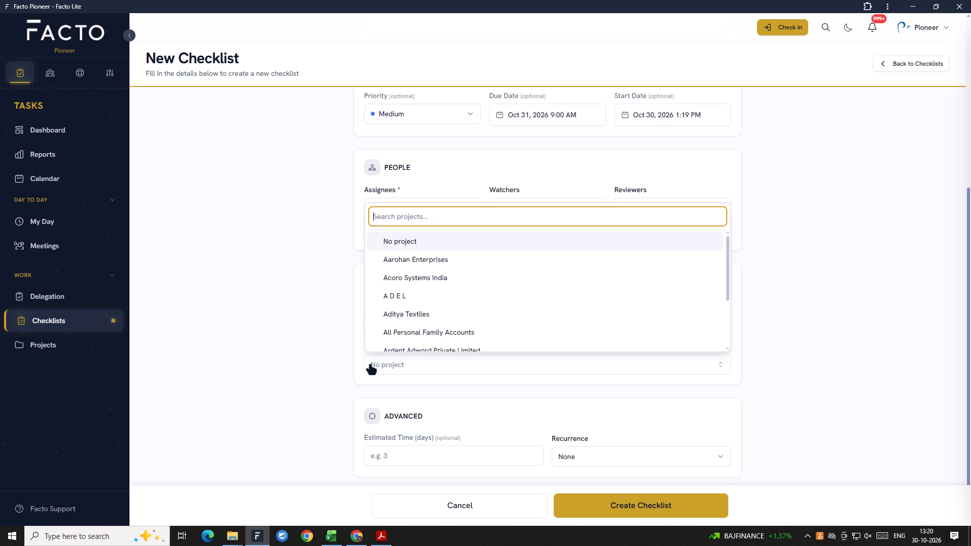
{"action": "key", "text": "ctrl+v"}
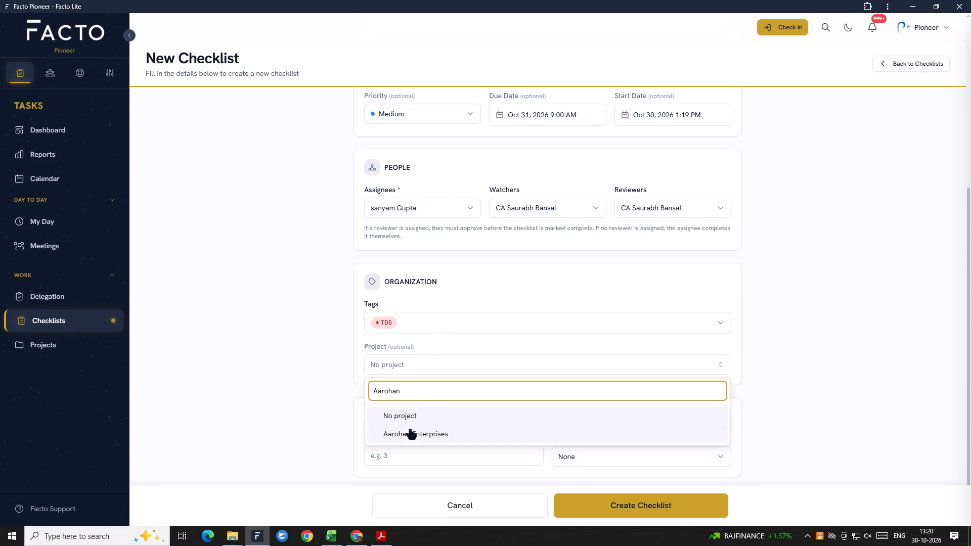
{"action": "left_click", "coordinate": [410, 434]}
Set the checklist to recur Quarterly, with occurrences on holidays and weekends set to Move to next working day.
{"action": "scroll", "coordinate": [440, 387], "scroll_direction": "down", "scroll_amount": 3}
{"action": "scroll", "coordinate": [646, 444], "scroll_direction": "down", "scroll_amount": 3}
{"action": "left_click", "coordinate": [600, 460]}
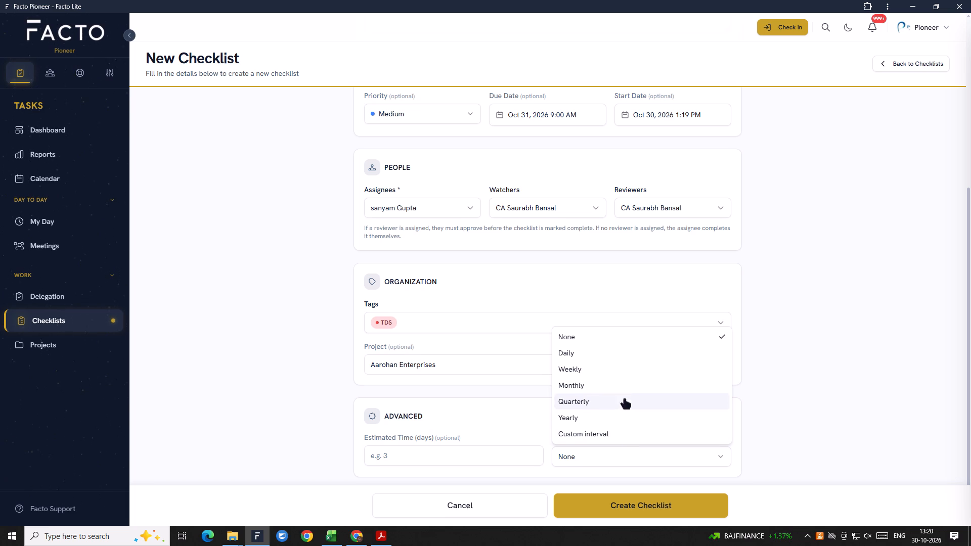
{"action": "left_click", "coordinate": [588, 406]}
{"action": "scroll", "coordinate": [639, 429], "scroll_direction": "down", "scroll_amount": 3}
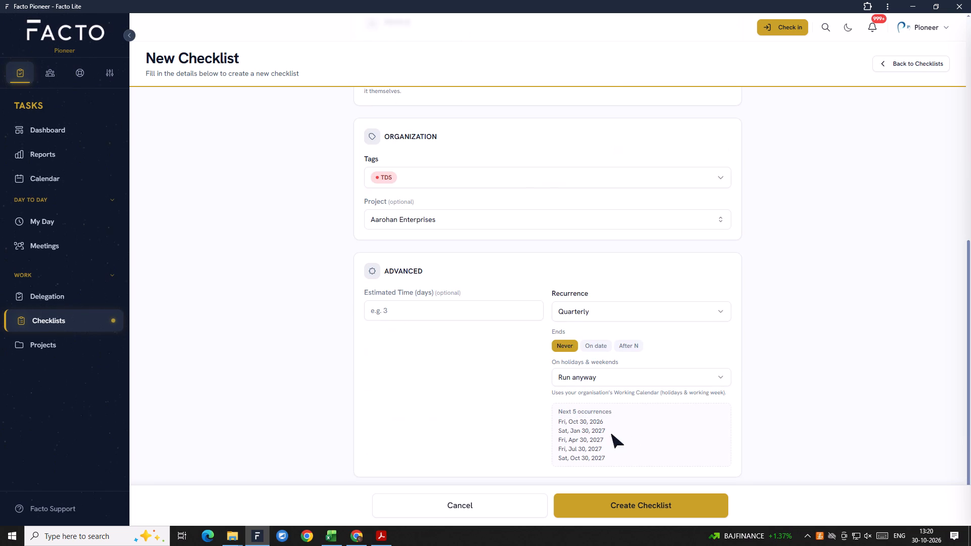
{"action": "left_click", "coordinate": [596, 378]}
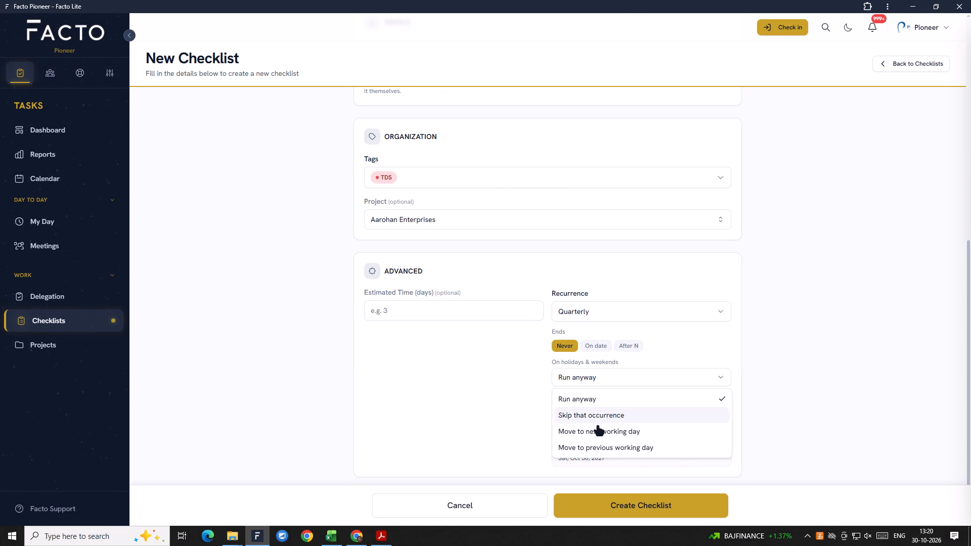
{"action": "left_click", "coordinate": [598, 432]}
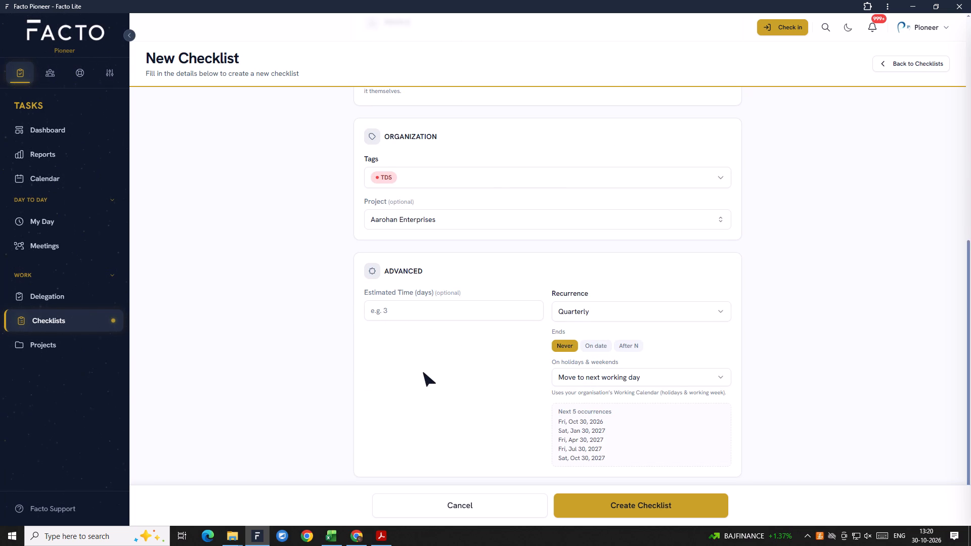
Check the filled-in details and create the TDS Return 24Q (Quarterly) checklist.
{"action": "scroll", "coordinate": [423, 373], "scroll_direction": "up", "scroll_amount": 12}
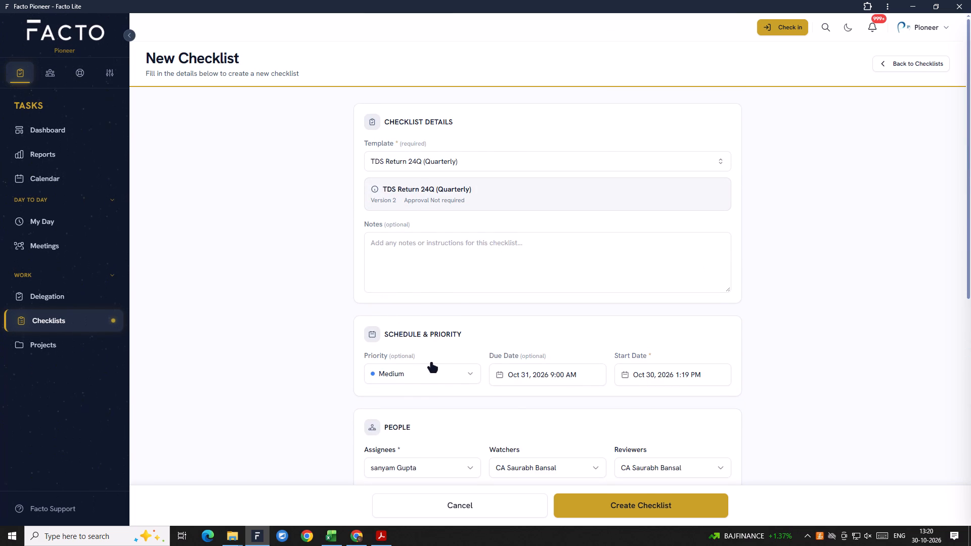
{"action": "scroll", "coordinate": [431, 363], "scroll_direction": "down", "scroll_amount": 16}
{"action": "left_click", "coordinate": [626, 513]}
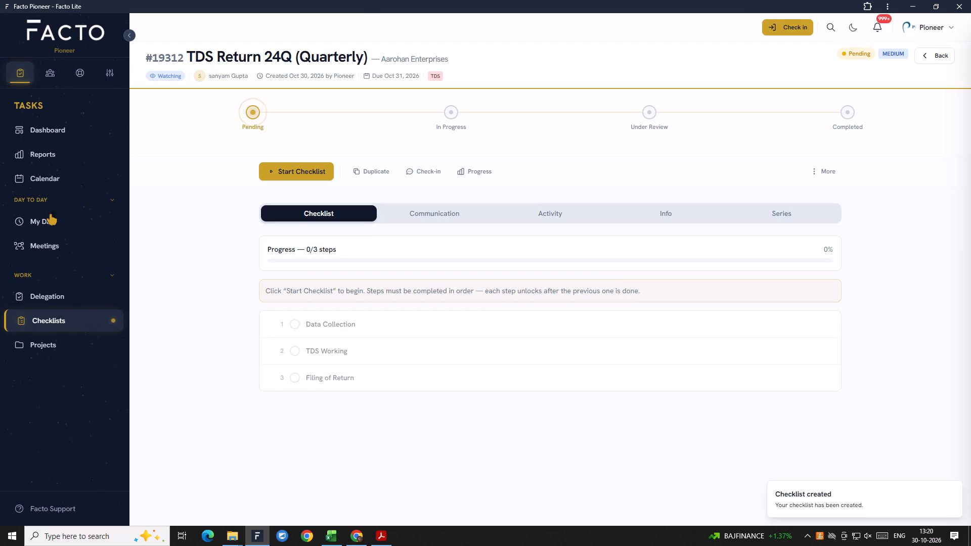
Start another new checklist and choose the TDS Return 26Q (Quarterly) template from the TDS templates.
{"action": "left_click", "coordinate": [953, 53]}
{"action": "scroll", "coordinate": [473, 370], "scroll_direction": "up", "scroll_amount": 7}
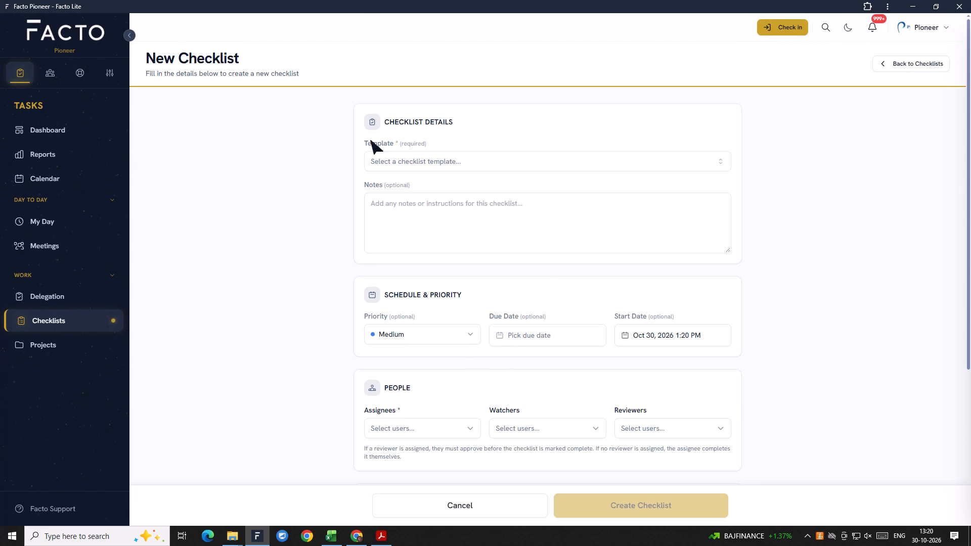
{"action": "left_click", "coordinate": [382, 161]}
{"action": "type", "text": "TD"}
{"action": "key", "text": "s"}
{"action": "scroll", "coordinate": [450, 267], "scroll_direction": "down", "scroll_amount": 6}
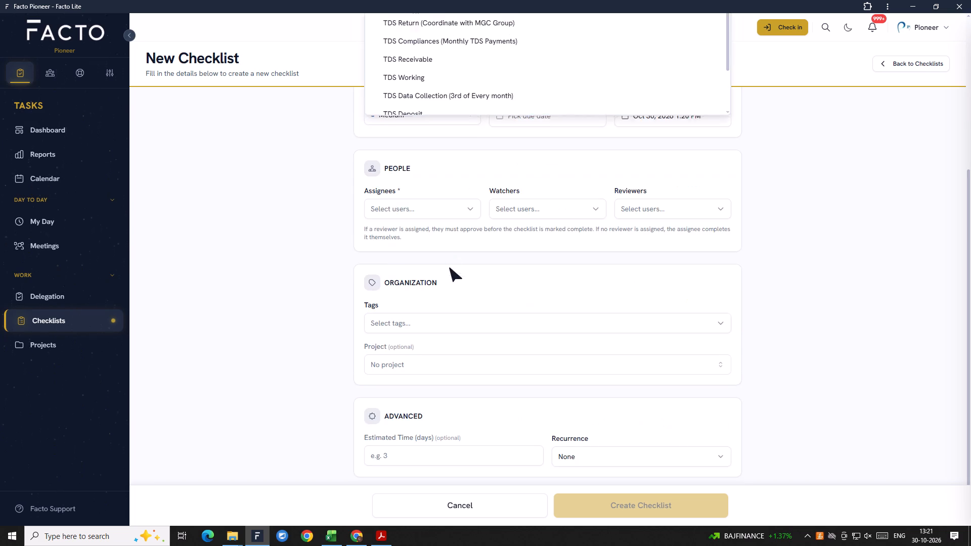
{"action": "scroll", "coordinate": [422, 220], "scroll_direction": "up", "scroll_amount": 7}
{"action": "scroll", "coordinate": [429, 253], "scroll_direction": "down", "scroll_amount": 12}
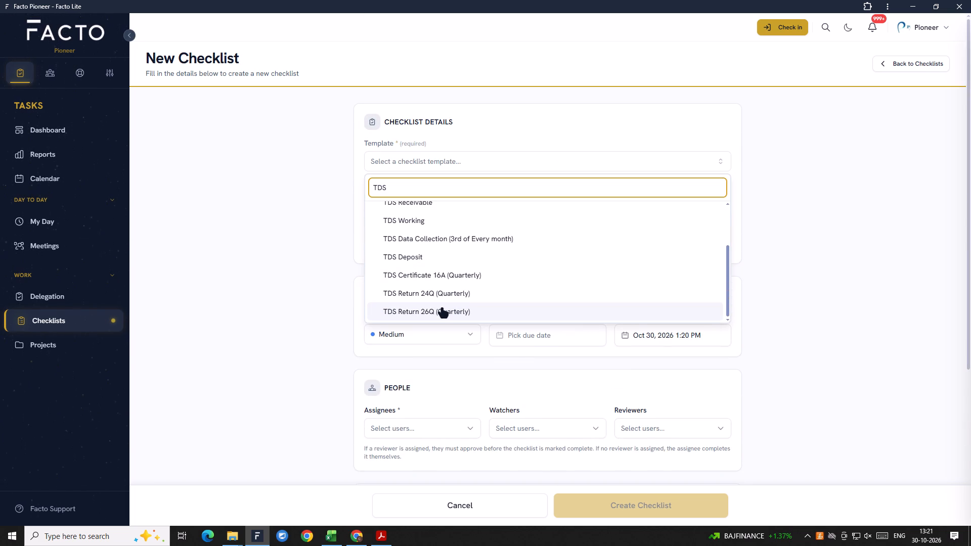
{"action": "left_click", "coordinate": [442, 309]}
Set the checklist's due date to Oct 31, 2026 9:00 AM.
{"action": "scroll", "coordinate": [484, 320], "scroll_direction": "down", "scroll_amount": 2}
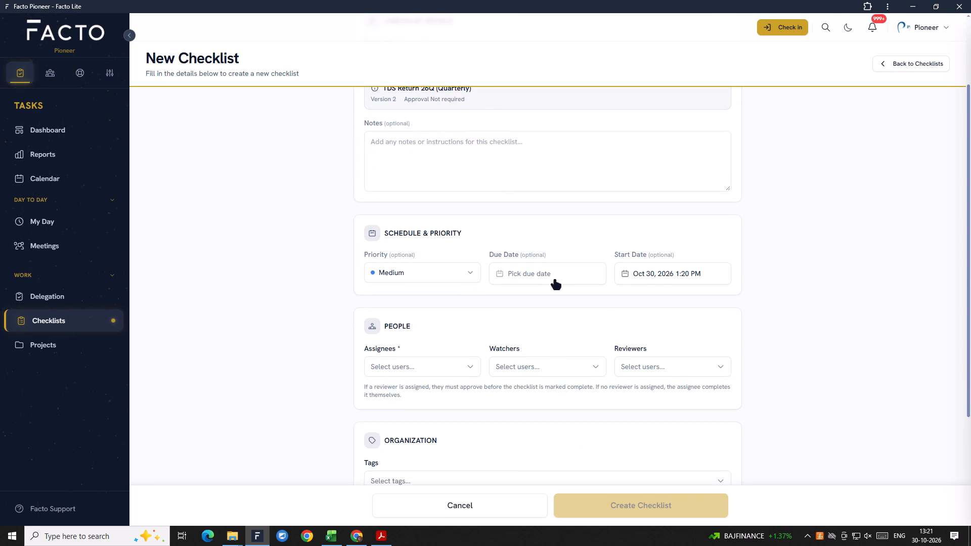
{"action": "left_click", "coordinate": [552, 278]}
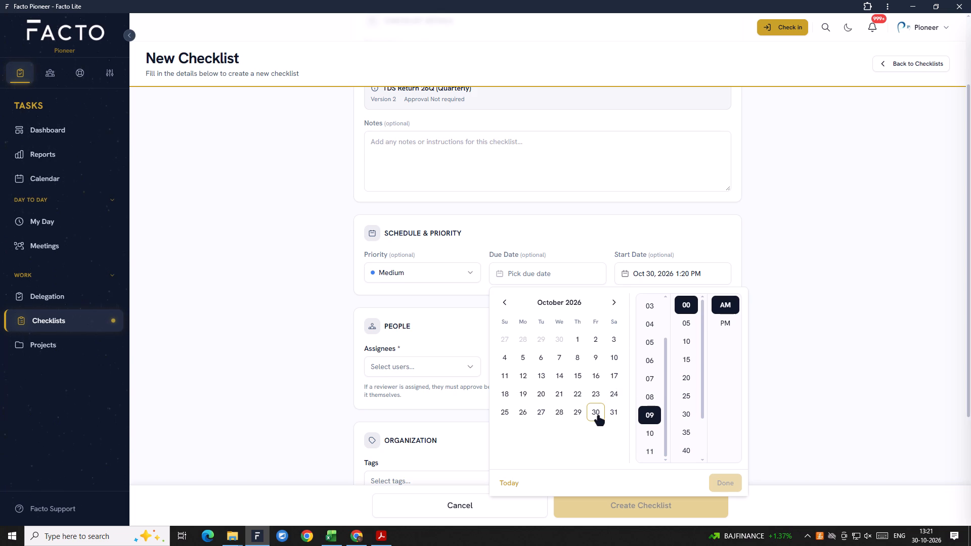
{"action": "left_click", "coordinate": [621, 416]}
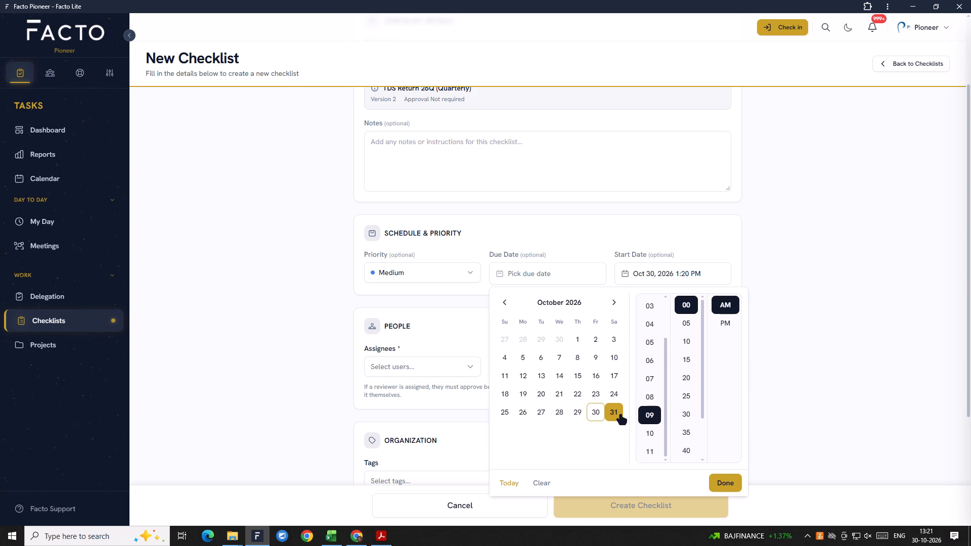
{"action": "left_click", "coordinate": [728, 481]}
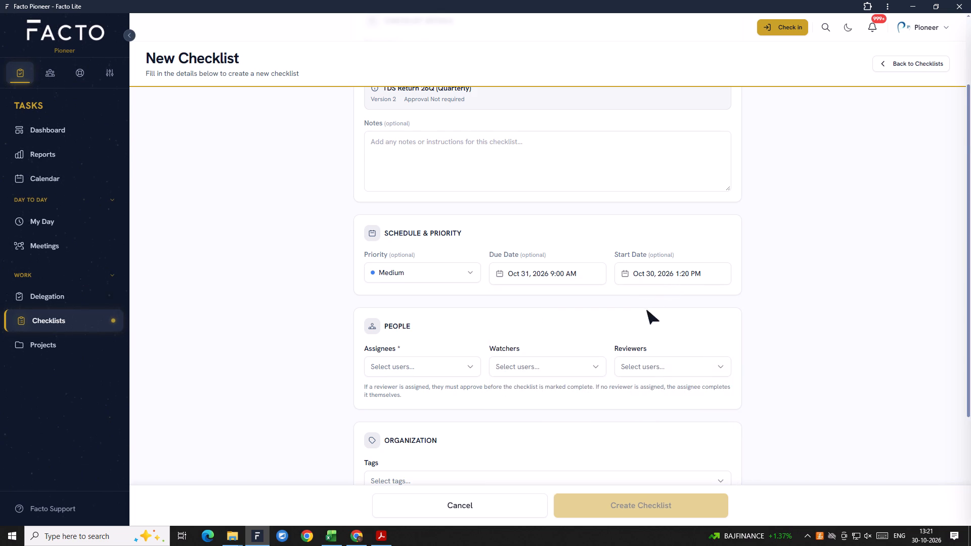
Search the users for "SANY" and assign the checklist to Sanyam.
{"action": "scroll", "coordinate": [461, 333], "scroll_direction": "down", "scroll_amount": 3}
{"action": "left_click", "coordinate": [389, 211]}
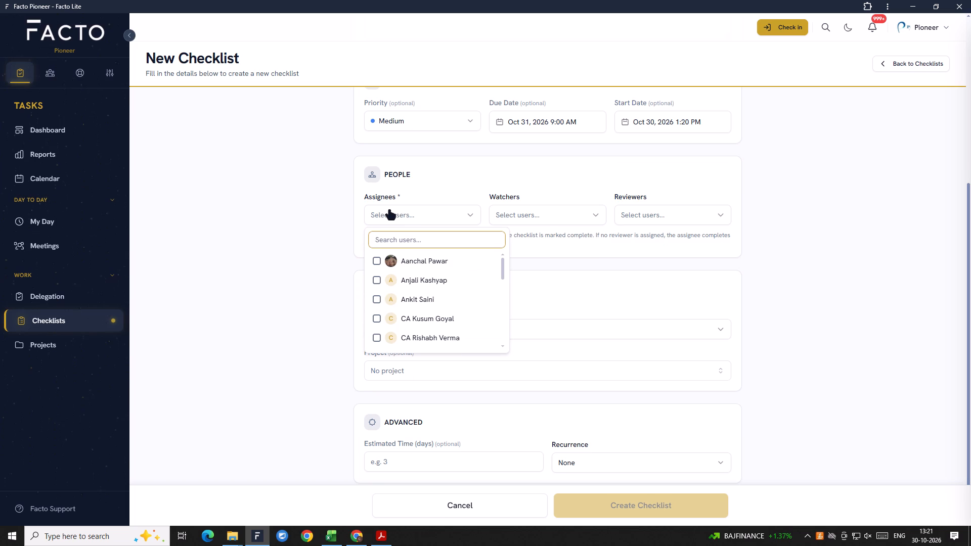
{"action": "type", "text": "SANY"}
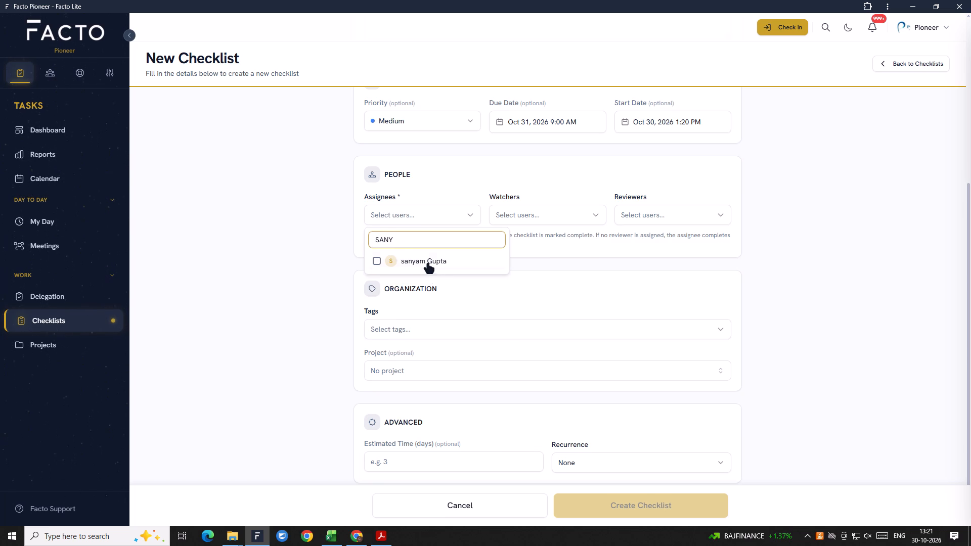
{"action": "left_click", "coordinate": [428, 264]}
Search the users for "CA" and set CA Saurabh as both the watcher and the reviewer of the checklist.
{"action": "left_click", "coordinate": [520, 208]}
{"action": "left_click", "coordinate": [521, 216]}
{"action": "left_click", "coordinate": [521, 216]}
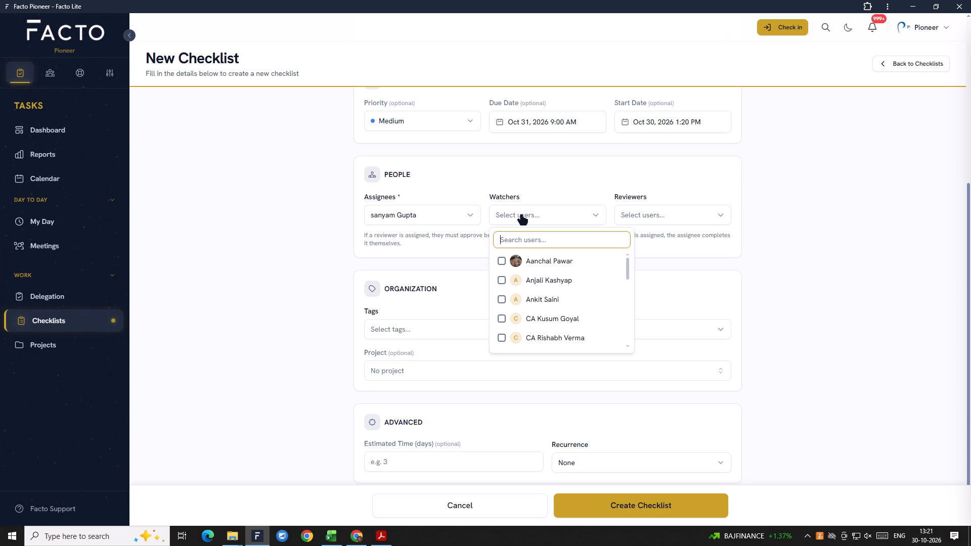
{"action": "type", "text": "CA"}
{"action": "scroll", "coordinate": [559, 308], "scroll_direction": "down", "scroll_amount": 2}
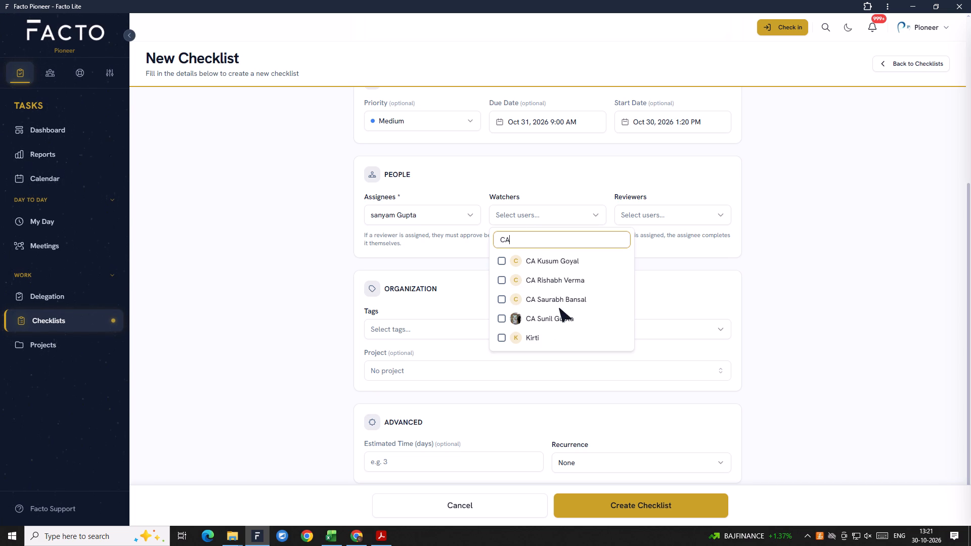
{"action": "scroll", "coordinate": [559, 308], "scroll_direction": "down", "scroll_amount": 1}
{"action": "left_click", "coordinate": [562, 304]}
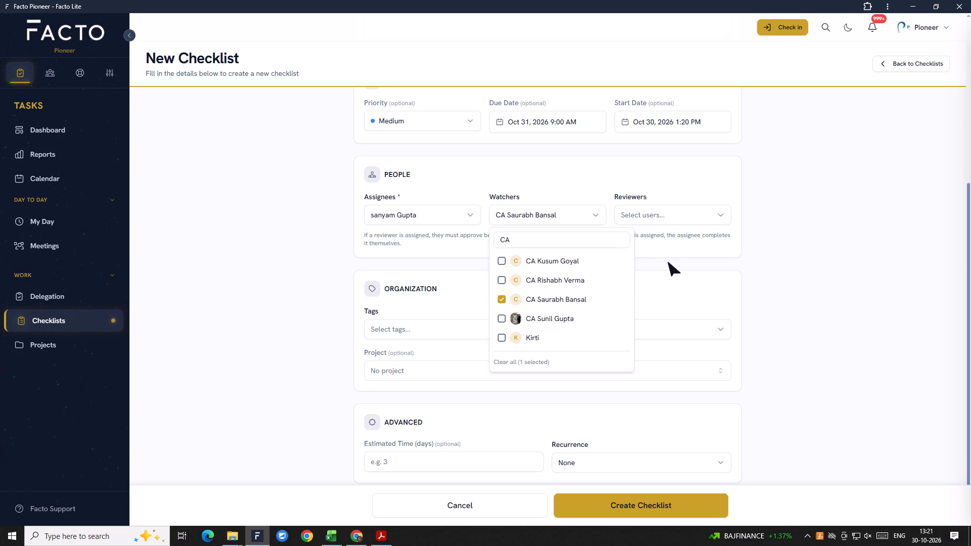
{"action": "left_click", "coordinate": [668, 262]}
{"action": "left_click", "coordinate": [655, 216]}
{"action": "key", "text": "c"}
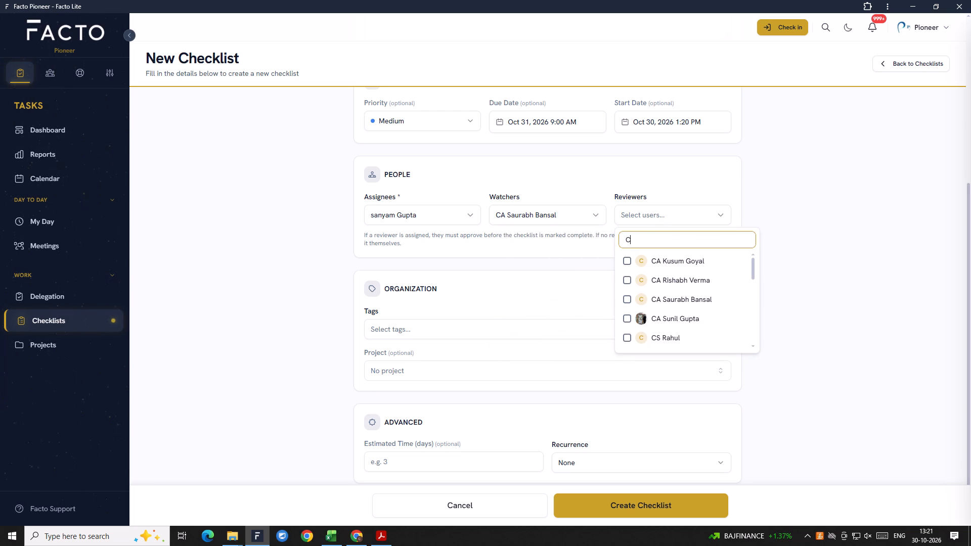
{"action": "key", "text": "a"}
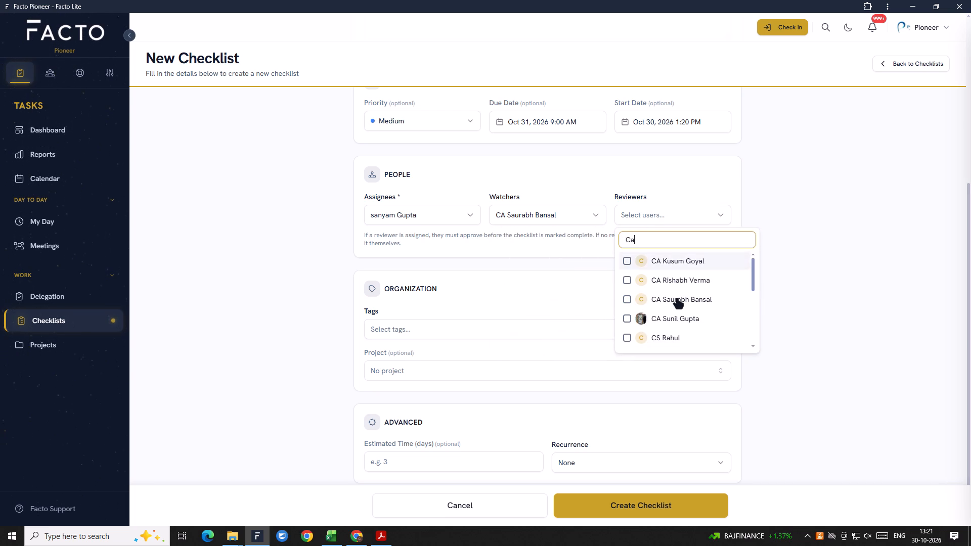
{"action": "scroll", "coordinate": [673, 303], "scroll_direction": "down", "scroll_amount": 2}
{"action": "left_click", "coordinate": [672, 303]}
{"action": "left_click", "coordinate": [570, 285]}
Link the checklist to the Aarohan Enterprises project.
{"action": "scroll", "coordinate": [521, 256], "scroll_direction": "down", "scroll_amount": 2}
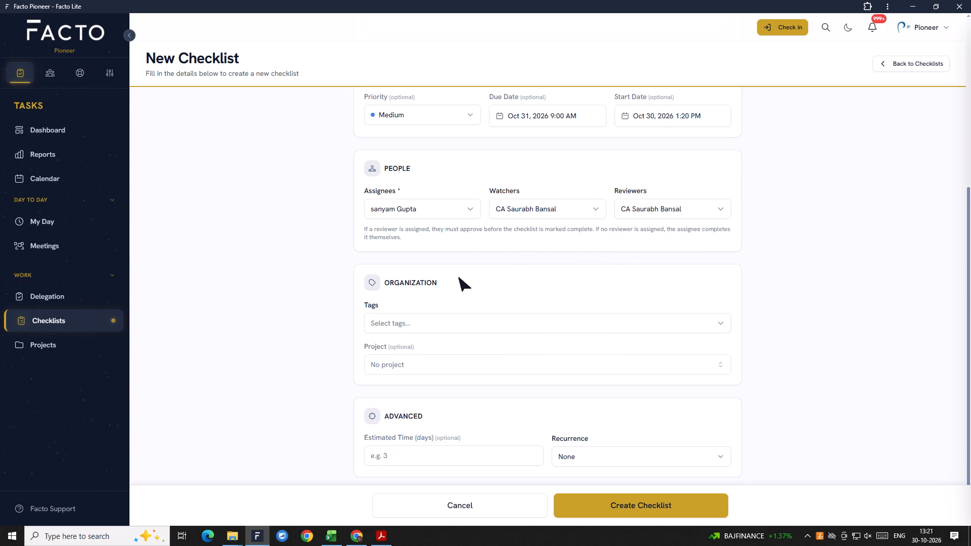
{"action": "scroll", "coordinate": [414, 353], "scroll_direction": "down", "scroll_amount": 2}
{"action": "left_click", "coordinate": [385, 356]}
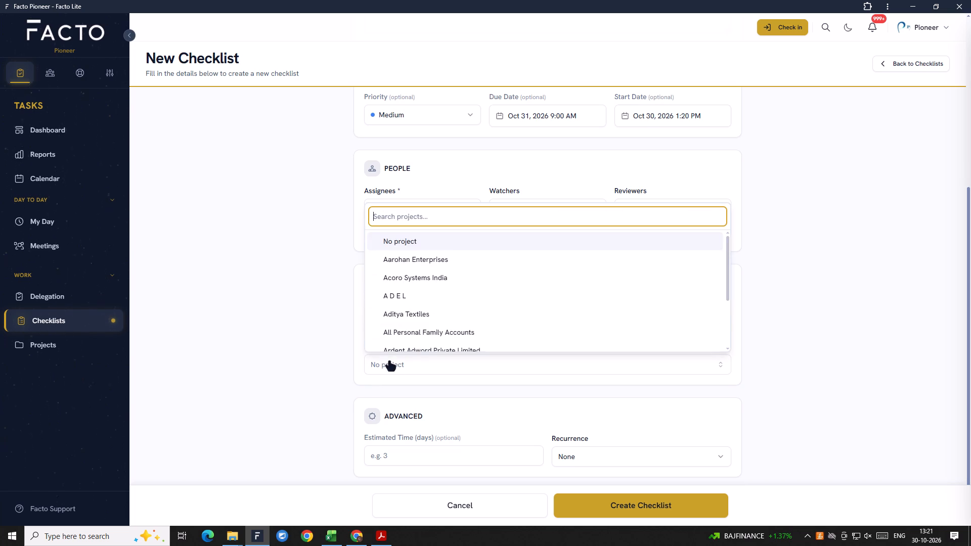
{"action": "scroll", "coordinate": [428, 295], "scroll_direction": "down", "scroll_amount": 1}
{"action": "scroll", "coordinate": [425, 283], "scroll_direction": "up", "scroll_amount": 2}
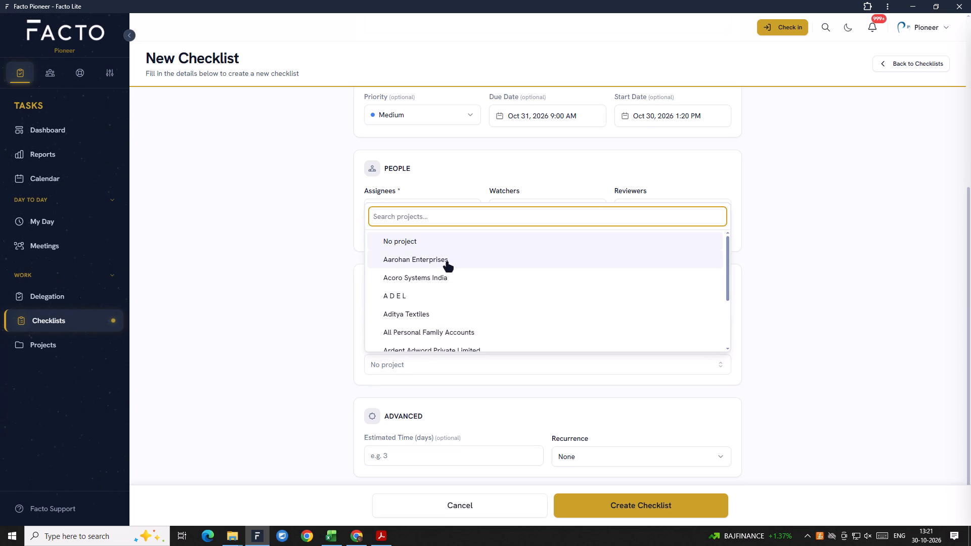
{"action": "left_click", "coordinate": [447, 263]}
Add the TDS tag to the checklist under Organization.
{"action": "scroll", "coordinate": [465, 333], "scroll_direction": "down", "scroll_amount": 2}
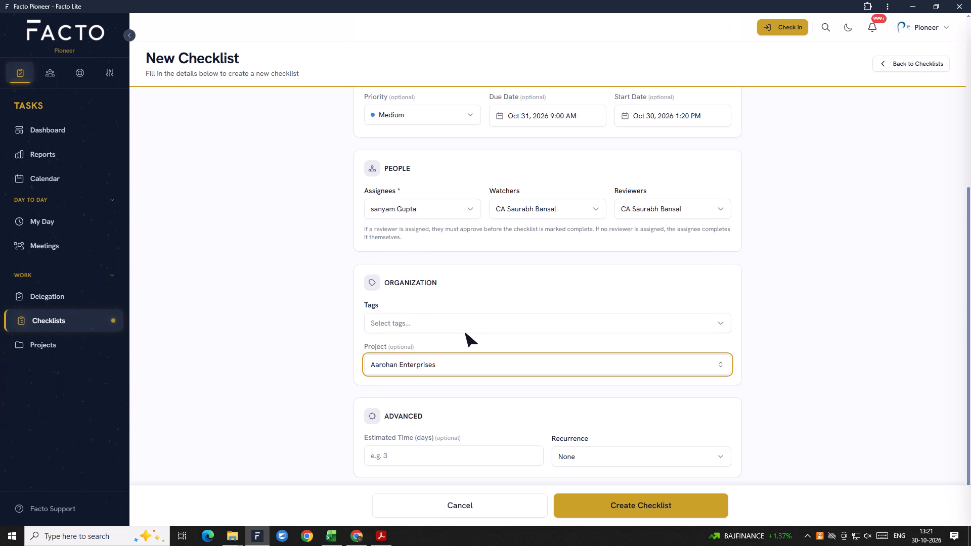
{"action": "scroll", "coordinate": [465, 333], "scroll_direction": "down", "scroll_amount": 2}
{"action": "left_click", "coordinate": [425, 324]}
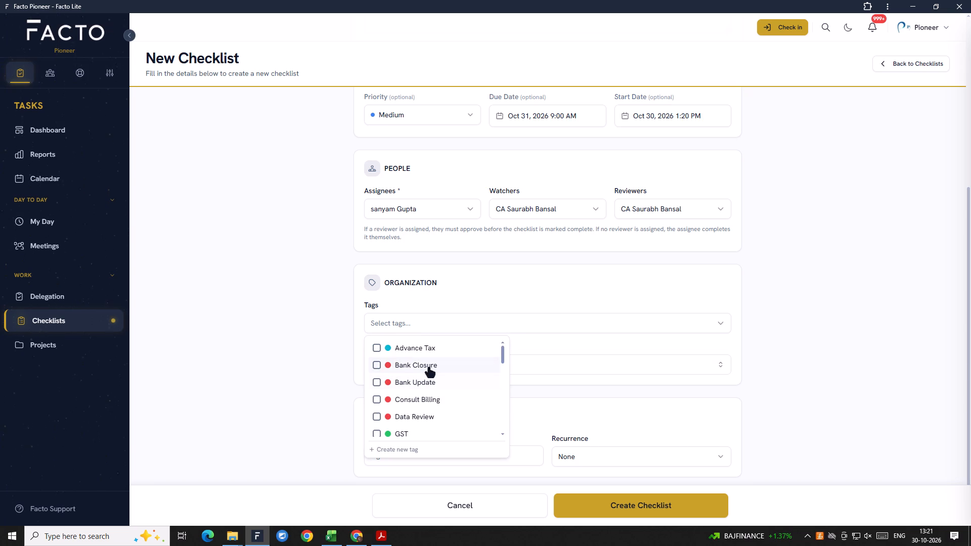
{"action": "scroll", "coordinate": [443, 375], "scroll_direction": "down", "scroll_amount": 4}
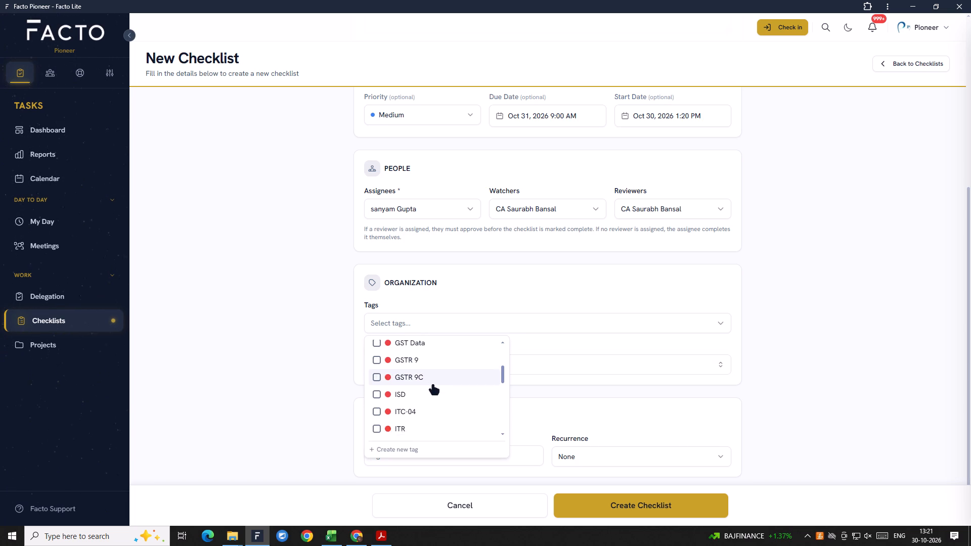
{"action": "scroll", "coordinate": [405, 368], "scroll_direction": "up", "scroll_amount": 2}
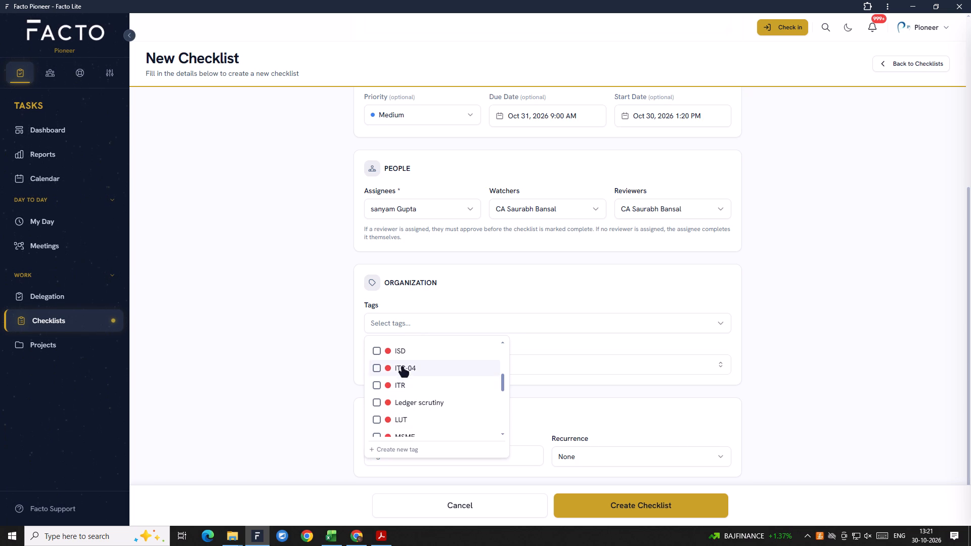
{"action": "scroll", "coordinate": [414, 389], "scroll_direction": "down", "scroll_amount": 2}
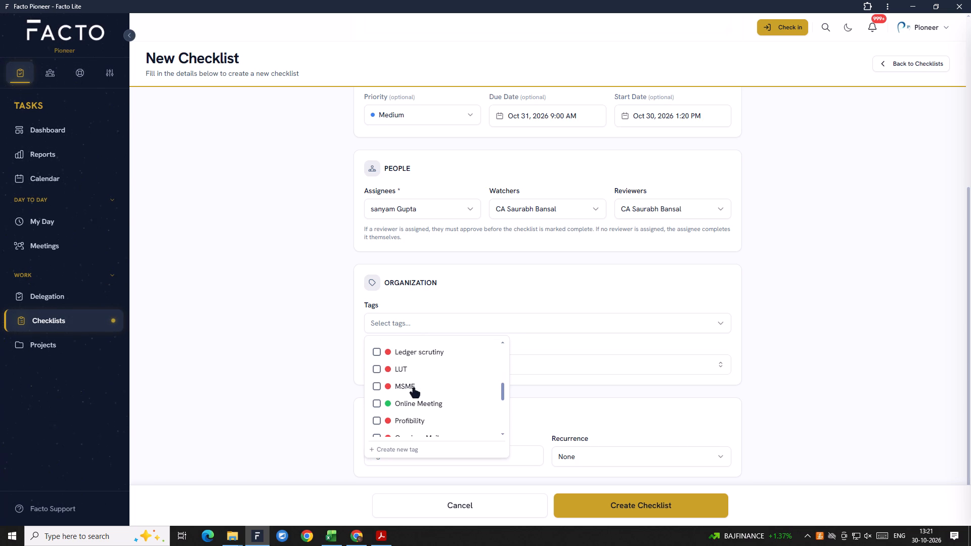
{"action": "scroll", "coordinate": [414, 389], "scroll_direction": "down", "scroll_amount": 3}
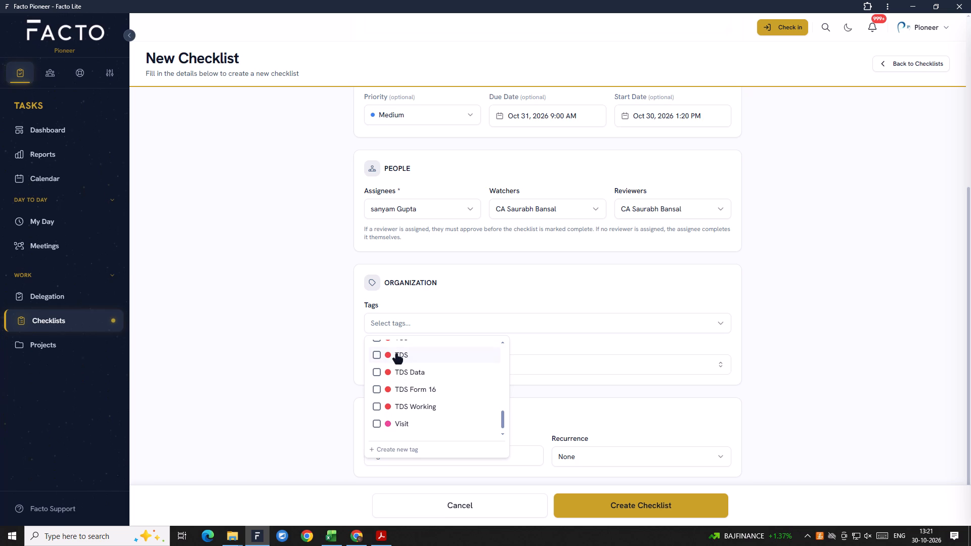
{"action": "left_click", "coordinate": [396, 355]}
{"action": "left_click", "coordinate": [651, 388]}
Set the checklist to recur Quarterly, with occurrences on holidays and weekends set to Move to next working day.
{"action": "scroll", "coordinate": [505, 389], "scroll_direction": "down", "scroll_amount": 3}
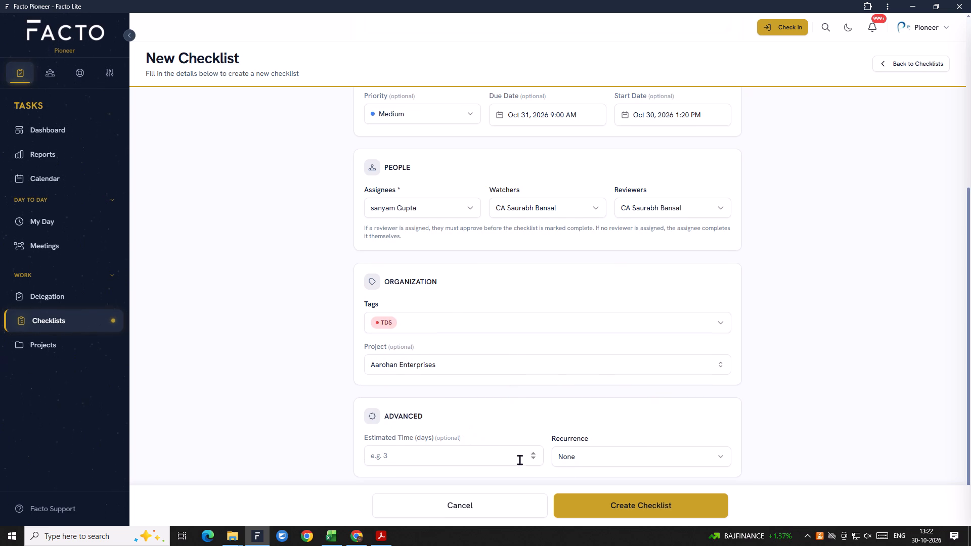
{"action": "left_click", "coordinate": [577, 456]}
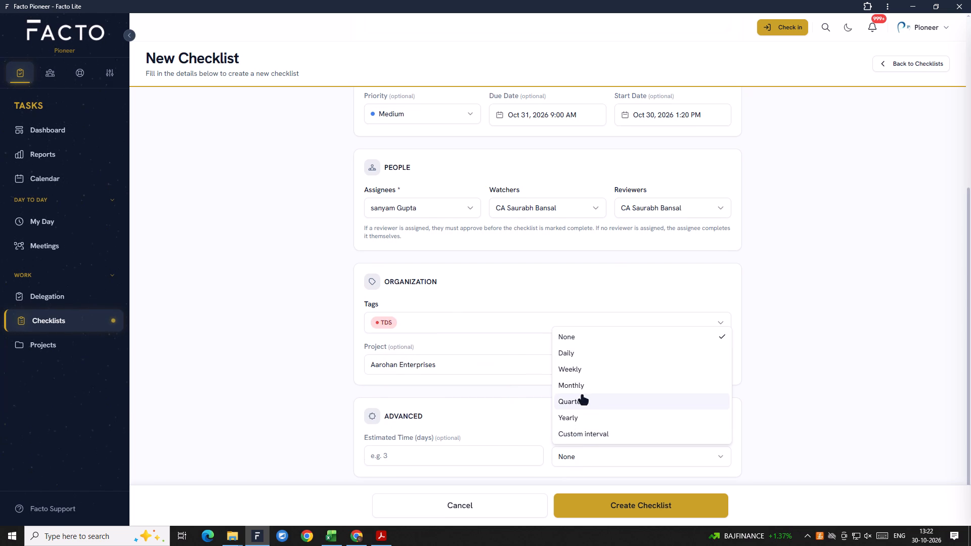
{"action": "left_click", "coordinate": [583, 402]}
{"action": "scroll", "coordinate": [606, 444], "scroll_direction": "down", "scroll_amount": 5}
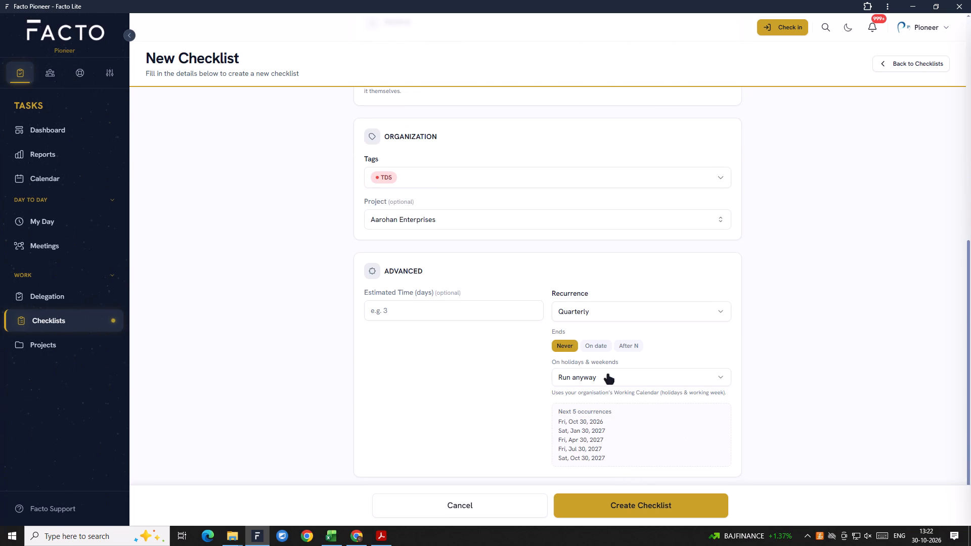
{"action": "left_click", "coordinate": [601, 375]}
{"action": "left_click", "coordinate": [609, 432]}
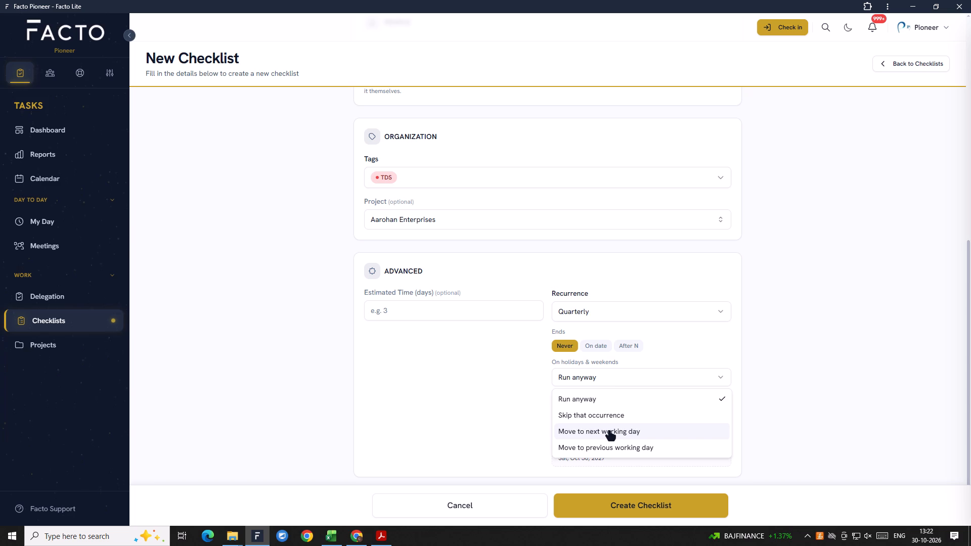
{"action": "left_click", "coordinate": [525, 414]}
Create the TDS Return 26Q (Quarterly) checklist with the filled-in details.
{"action": "left_click", "coordinate": [624, 502]}
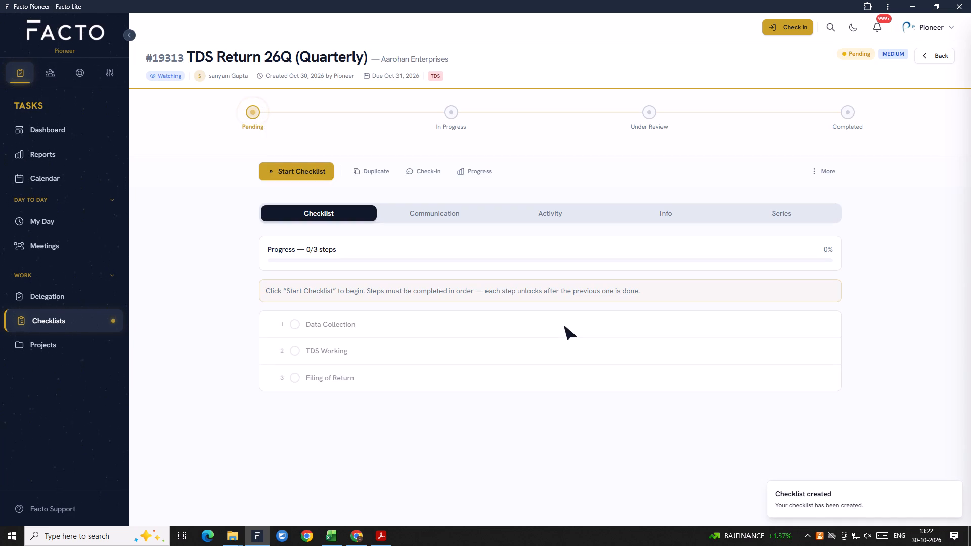
{"action": "scroll", "coordinate": [631, 403], "scroll_direction": "up", "scroll_amount": 8}
Open the overview of all checklists and look through the recently created entries for Aarohan Enterprises and the other clients.
{"action": "left_click", "coordinate": [78, 321]}
{"action": "scroll", "coordinate": [367, 406], "scroll_direction": "down", "scroll_amount": 2}
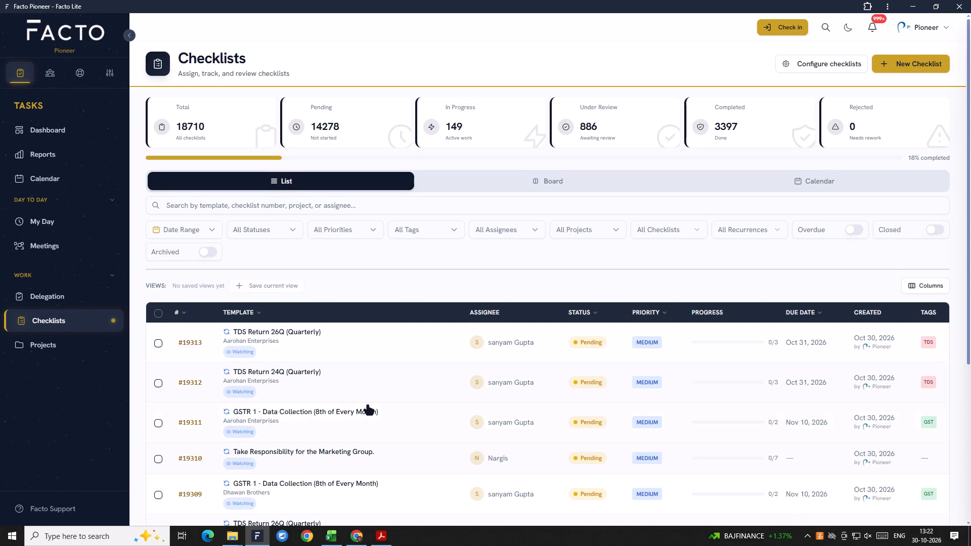
{"action": "scroll", "coordinate": [368, 406], "scroll_direction": "down", "scroll_amount": 1}
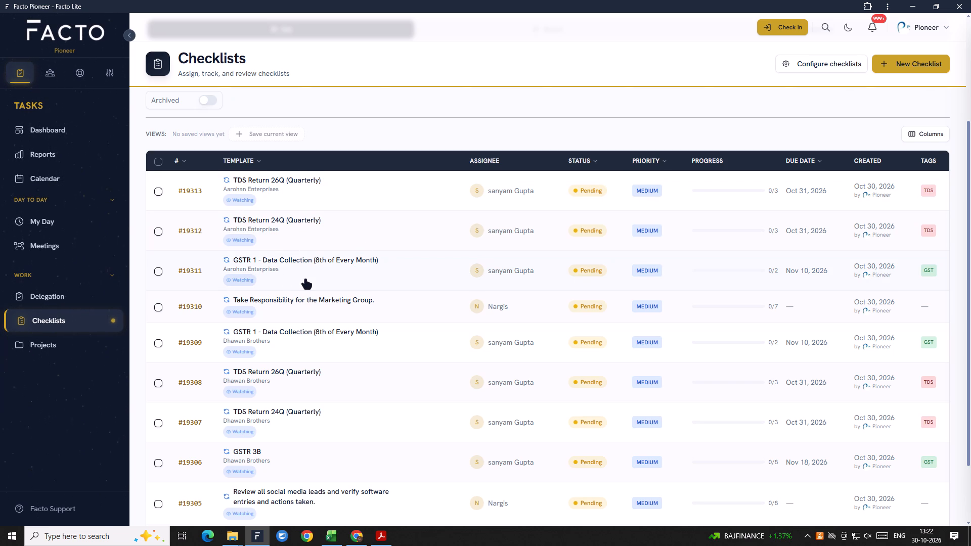
{"action": "scroll", "coordinate": [305, 280], "scroll_direction": "down", "scroll_amount": 1}
{"action": "scroll", "coordinate": [305, 280], "scroll_direction": "up", "scroll_amount": 2}
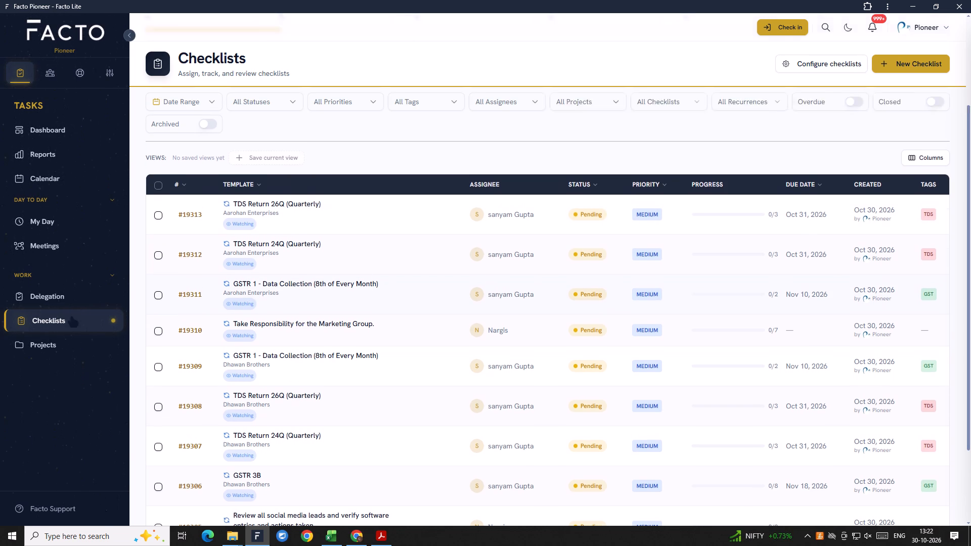
{"action": "left_click", "coordinate": [77, 324]}
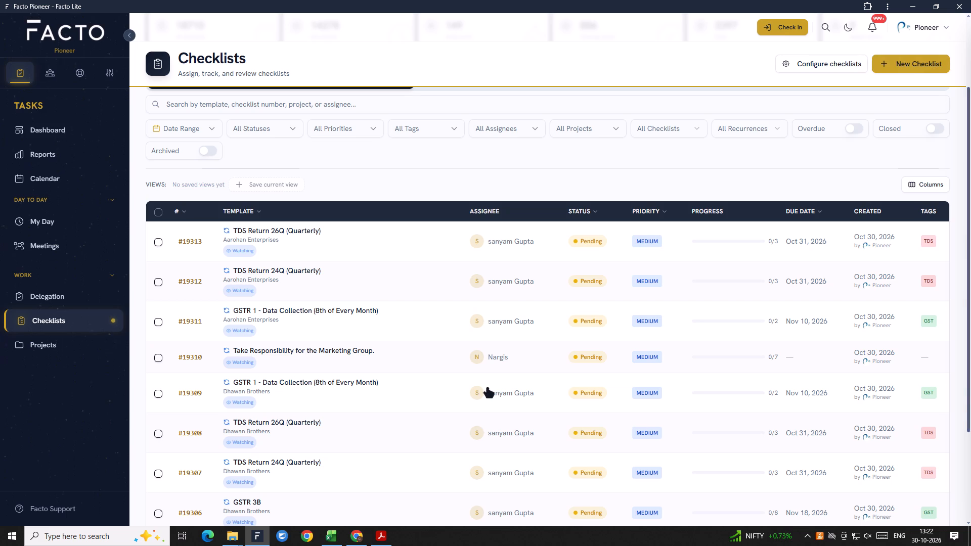
{"action": "scroll", "coordinate": [603, 341], "scroll_direction": "up", "scroll_amount": 6}
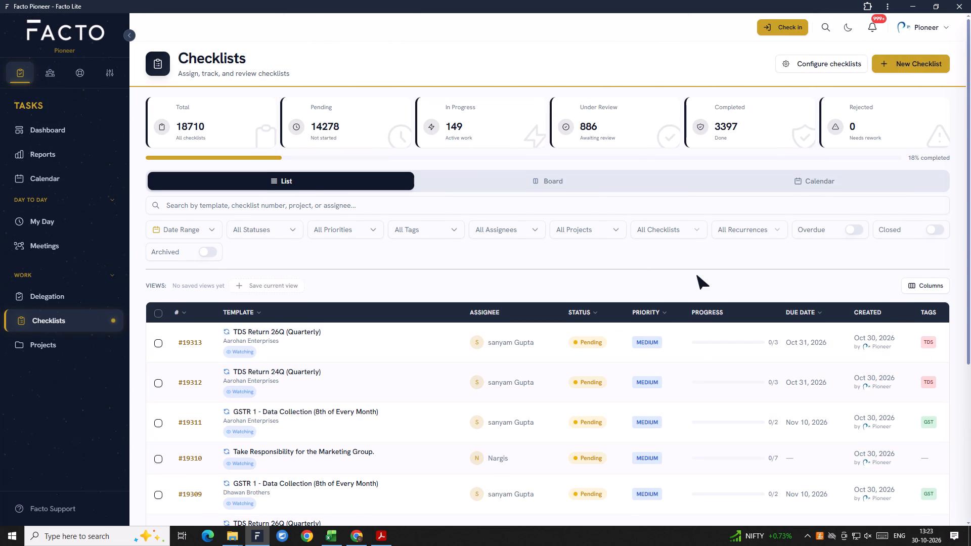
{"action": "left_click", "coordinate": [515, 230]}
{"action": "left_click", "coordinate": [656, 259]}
Start a new checklist based on the GSTR 3B template.
{"action": "left_click", "coordinate": [908, 69]}
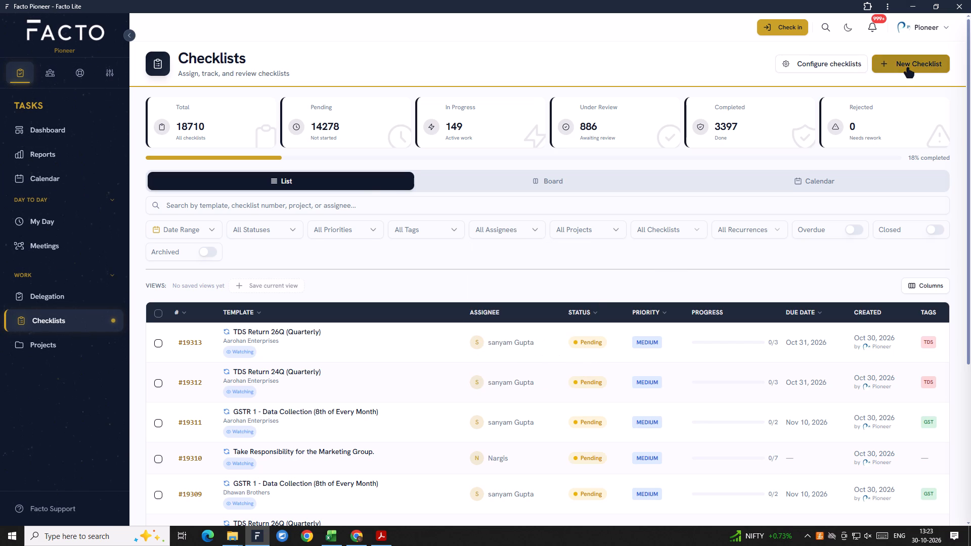
{"action": "left_click", "coordinate": [405, 160]}
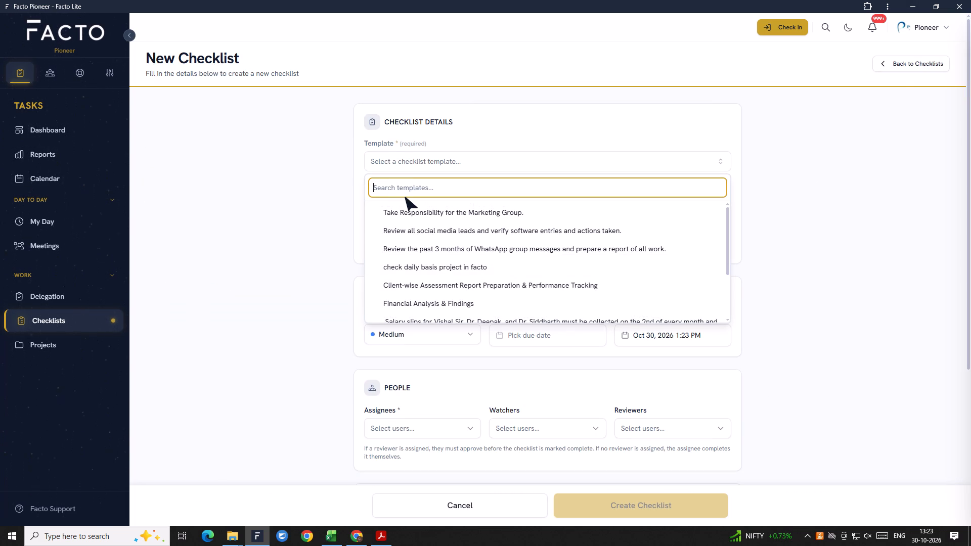
{"action": "key", "text": "g"}
{"action": "type", "text": "st"}
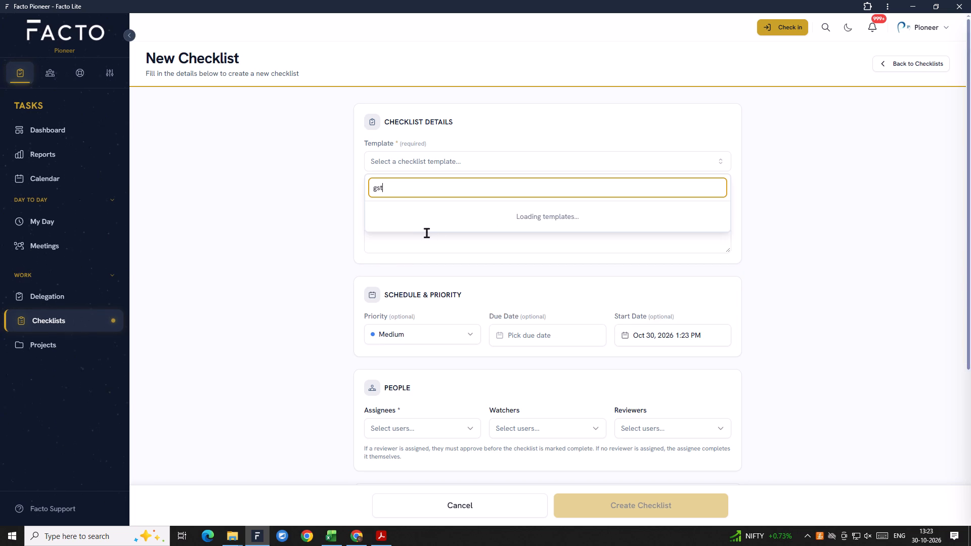
{"action": "scroll", "coordinate": [429, 230], "scroll_direction": "down", "scroll_amount": 3}
{"action": "scroll", "coordinate": [444, 281], "scroll_direction": "down", "scroll_amount": 2}
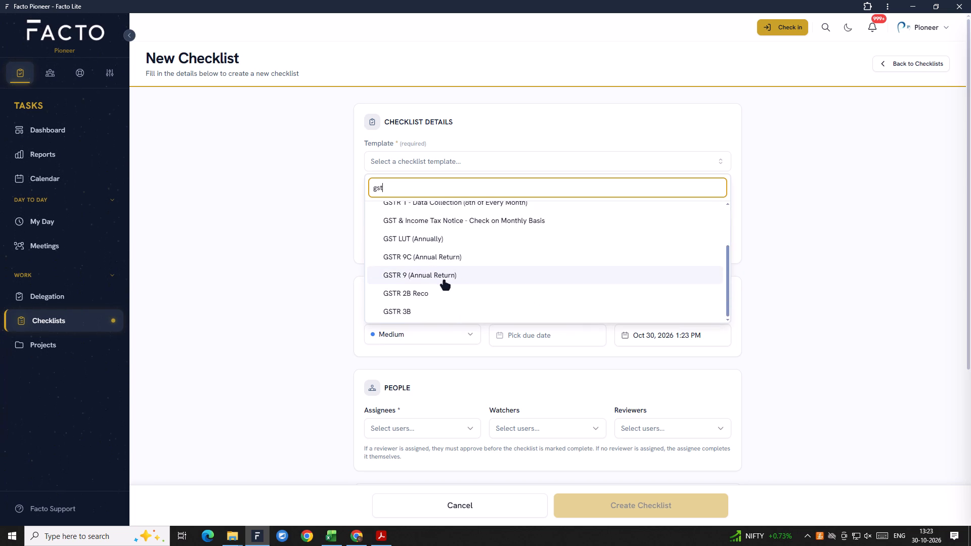
{"action": "left_click", "coordinate": [410, 315]}
Set the checklist's due date to Nov 18, 2026 9:00 AM and its start date to Nov 16, 2026 1:23 PM.
{"action": "scroll", "coordinate": [464, 318], "scroll_direction": "down", "scroll_amount": 2}
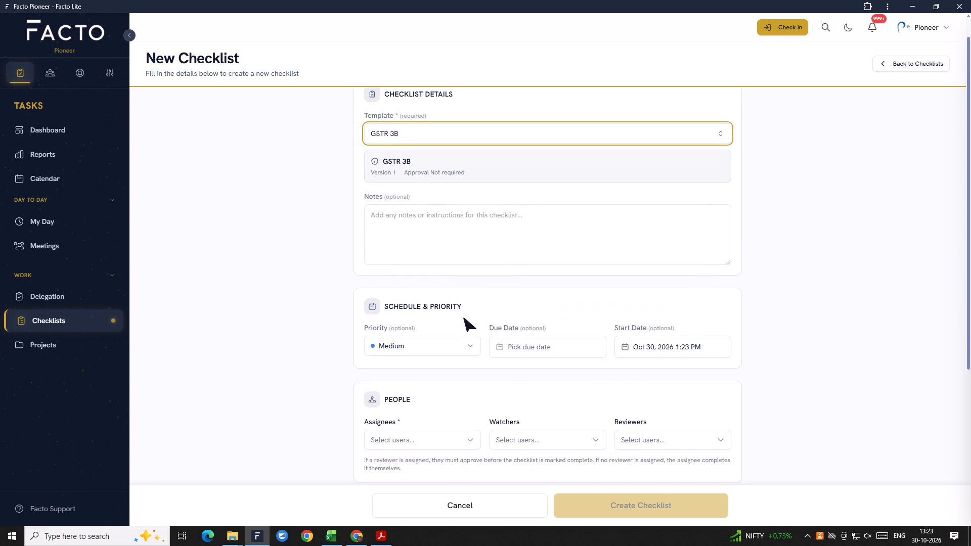
{"action": "left_click", "coordinate": [517, 273]}
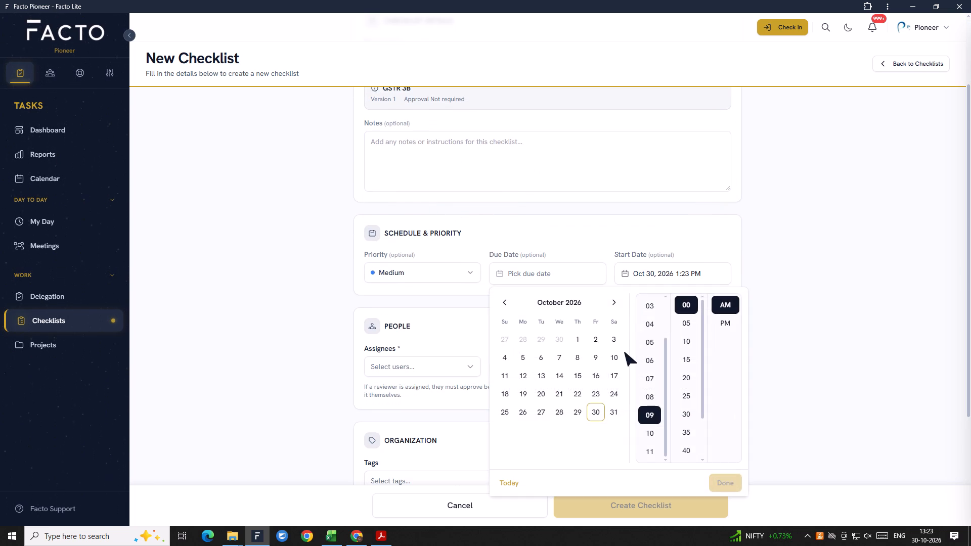
{"action": "left_click", "coordinate": [619, 303]}
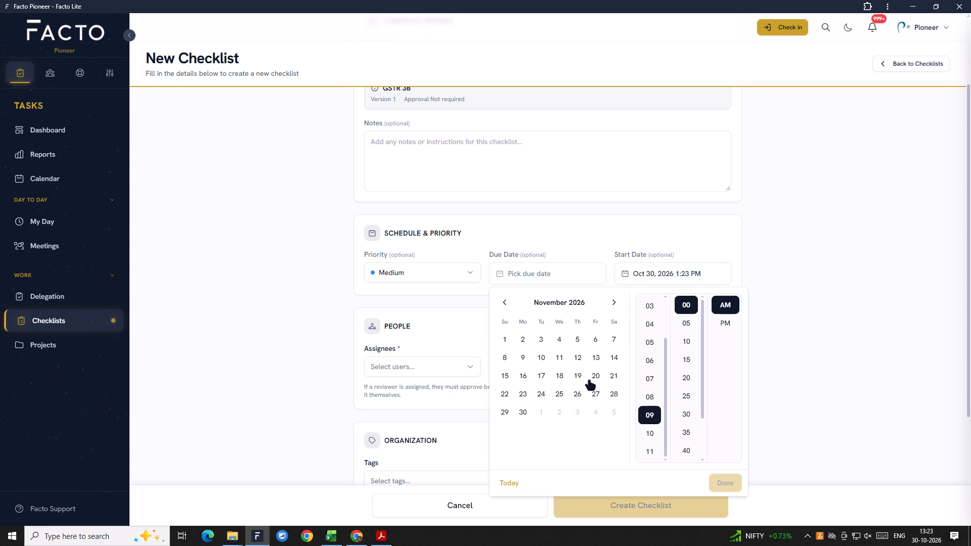
{"action": "left_click", "coordinate": [561, 379]}
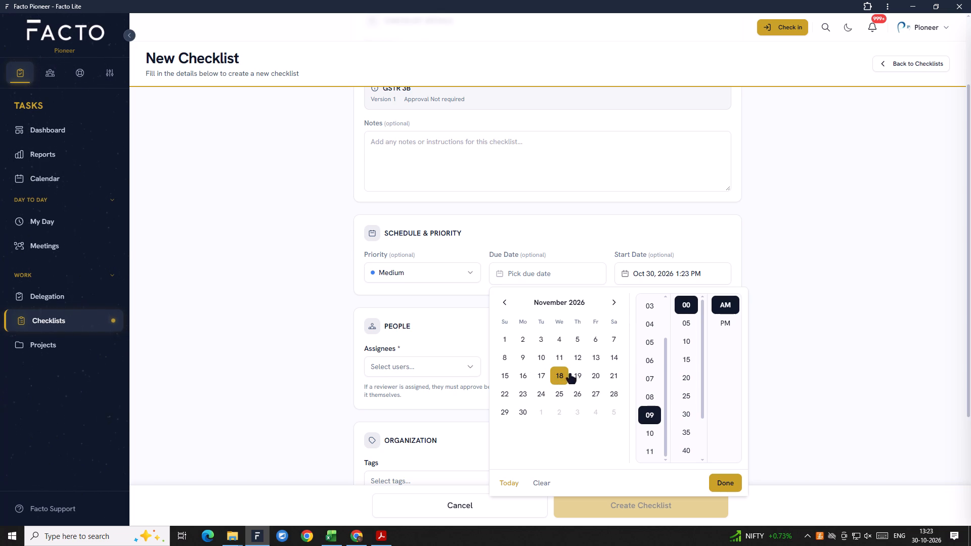
{"action": "left_click", "coordinate": [738, 485]}
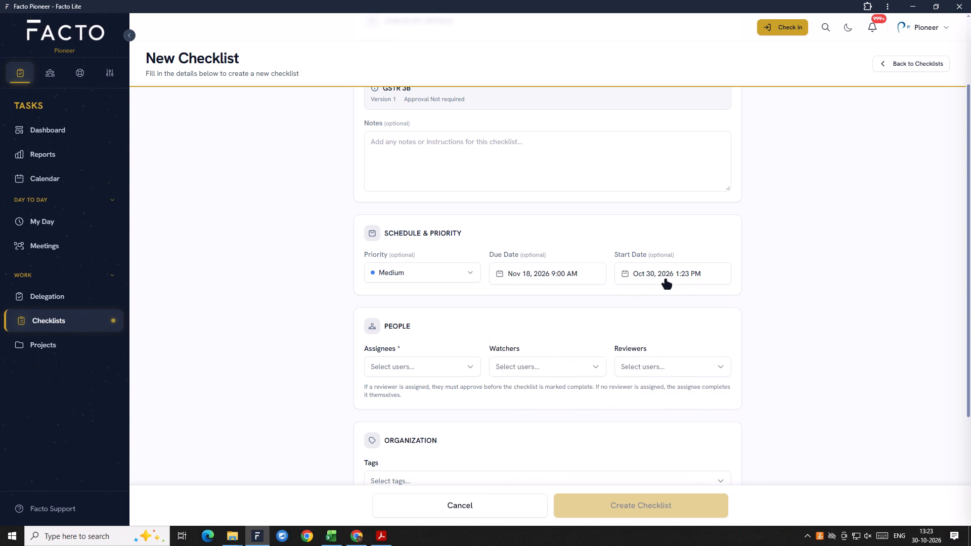
{"action": "left_click", "coordinate": [666, 280]}
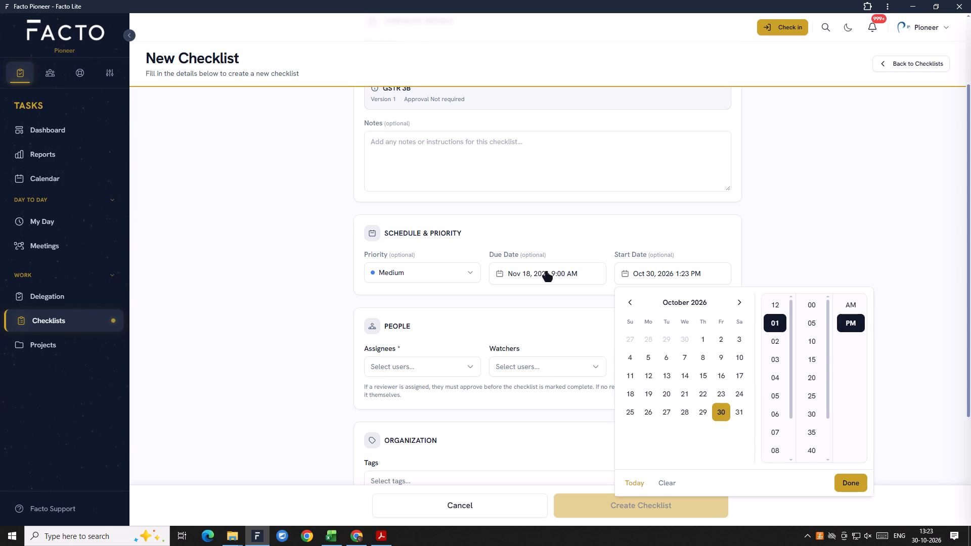
{"action": "left_click", "coordinate": [739, 309]}
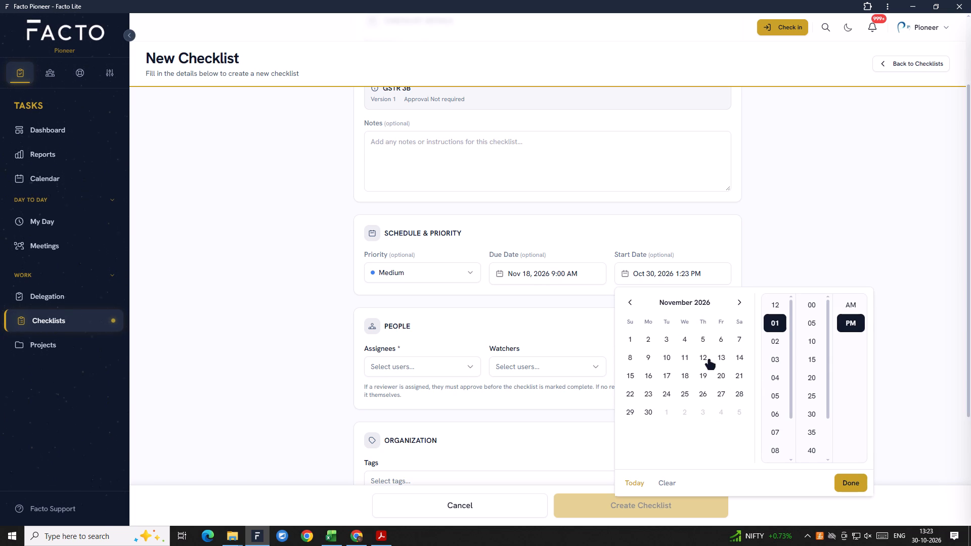
{"action": "left_click", "coordinate": [649, 379]}
{"action": "left_click", "coordinate": [851, 479]}
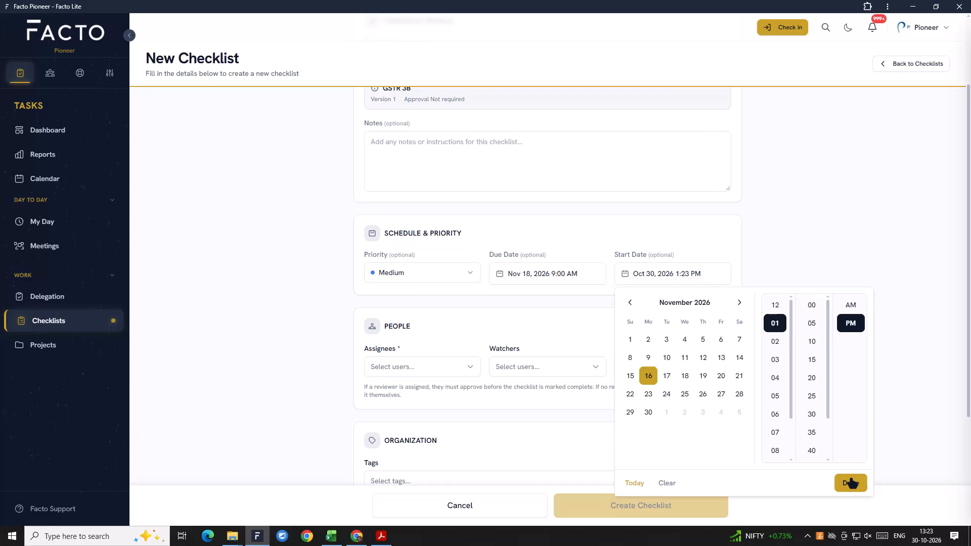
Assign the GSTR 3B checklist to Sanyam.
{"action": "scroll", "coordinate": [551, 333], "scroll_direction": "down", "scroll_amount": 3}
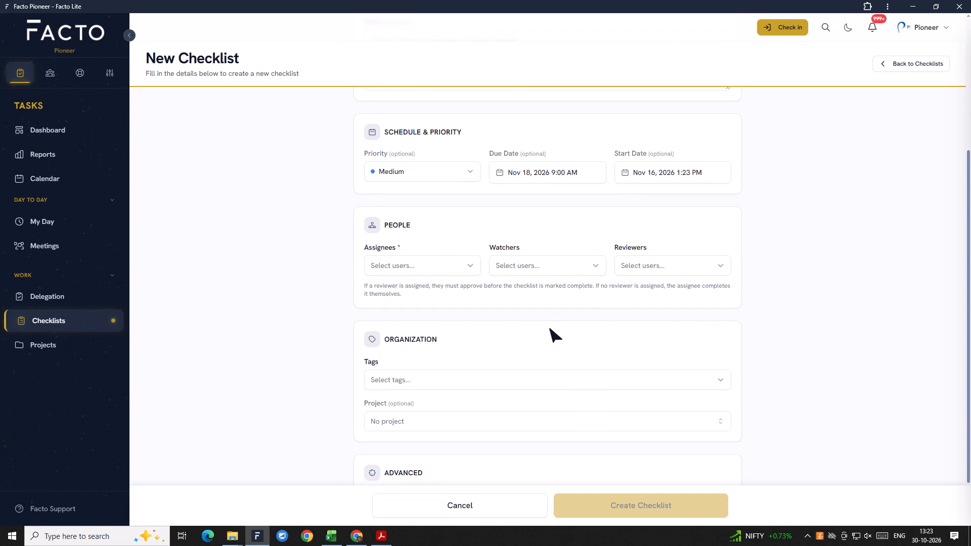
{"action": "left_click", "coordinate": [407, 206]}
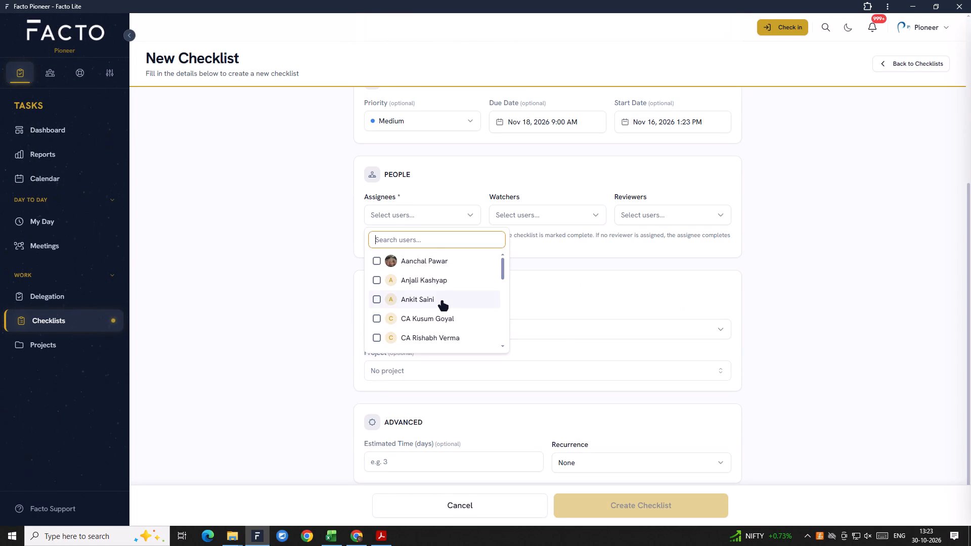
{"action": "type", "text": "sany"}
{"action": "left_click", "coordinate": [426, 259]}
{"action": "left_click", "coordinate": [603, 299]}
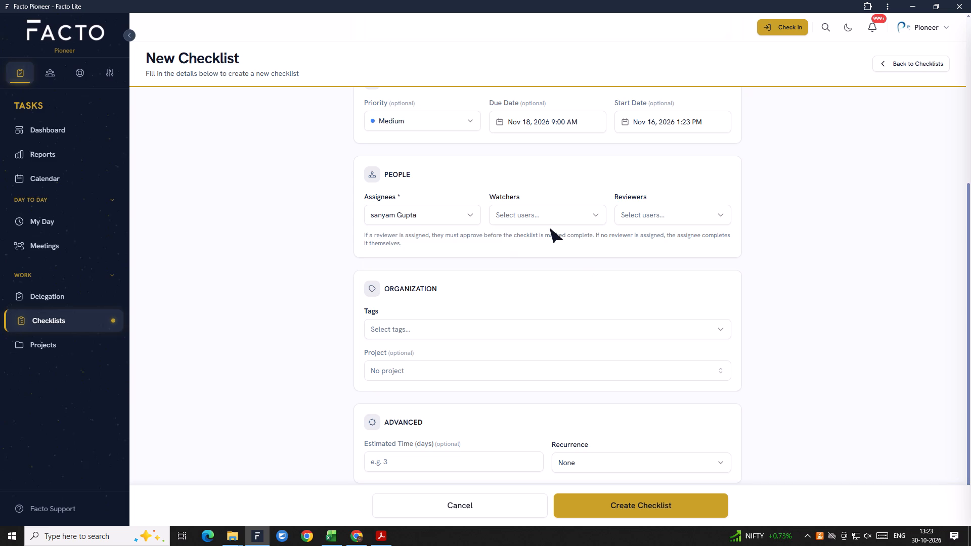
Add CA Saurabh as both the watcher and the reviewer of the checklist.
{"action": "left_click", "coordinate": [524, 213]}
{"action": "type", "text": "ca"}
{"action": "key", "text": "space"}
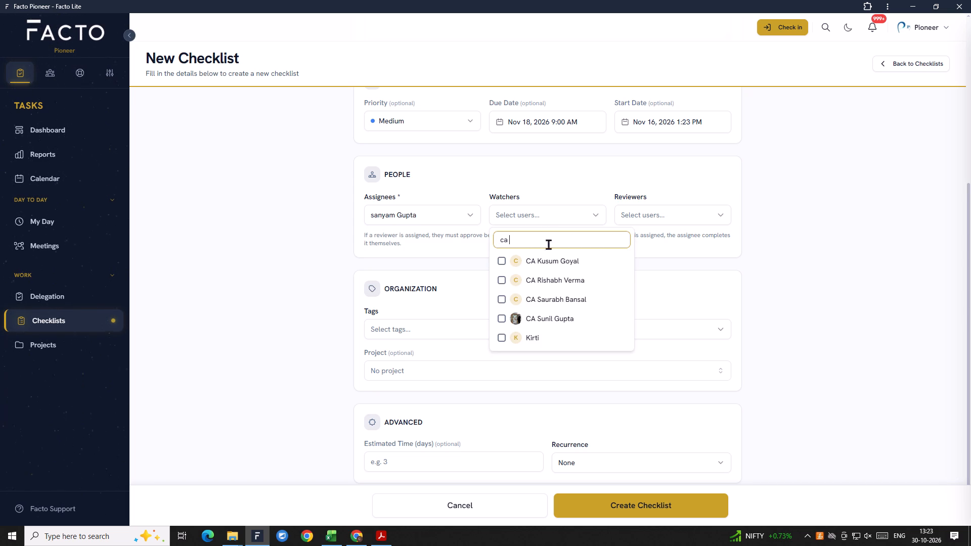
{"action": "left_click", "coordinate": [550, 279]}
{"action": "left_click", "coordinate": [550, 279]}
{"action": "left_click", "coordinate": [552, 302]}
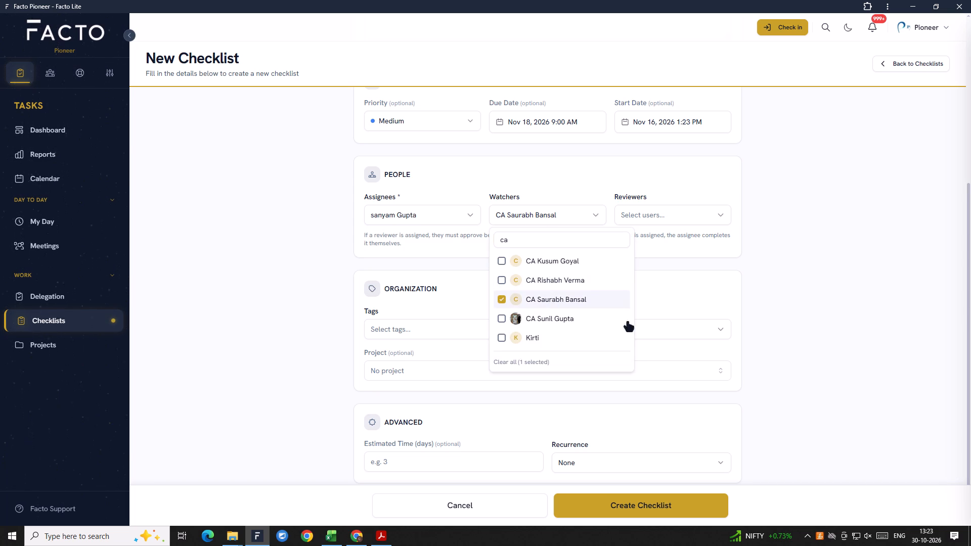
{"action": "left_click", "coordinate": [658, 330]}
{"action": "left_click", "coordinate": [651, 215]}
{"action": "type", "text": "ca s"}
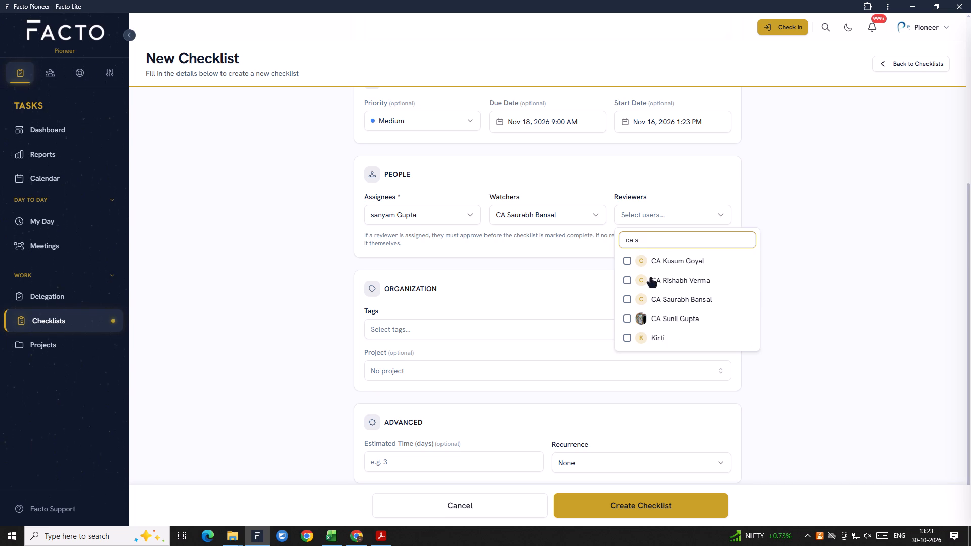
{"action": "left_click", "coordinate": [662, 265]}
{"action": "left_click", "coordinate": [523, 306]}
Add the GST tag to the checklist under Organization.
{"action": "scroll", "coordinate": [524, 310], "scroll_direction": "down", "scroll_amount": 2}
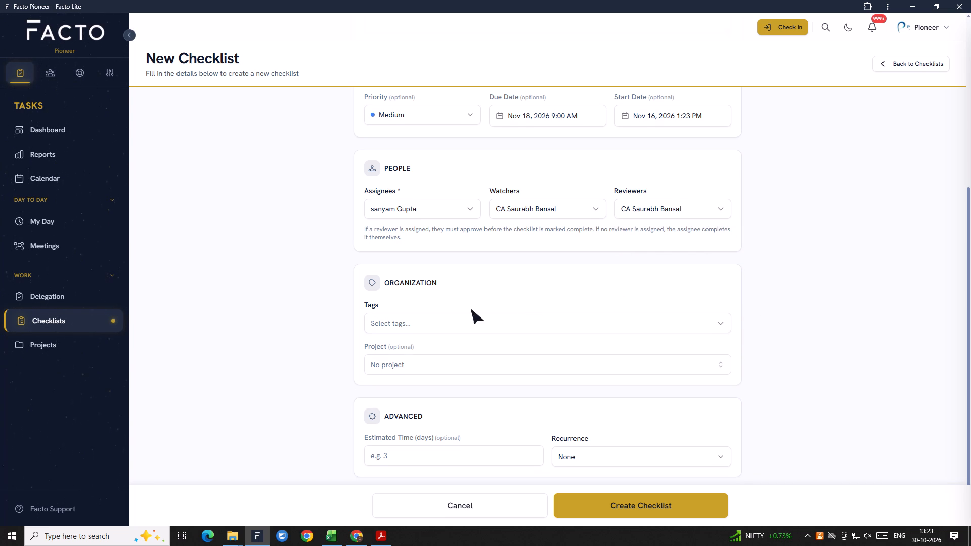
{"action": "left_click", "coordinate": [398, 322]}
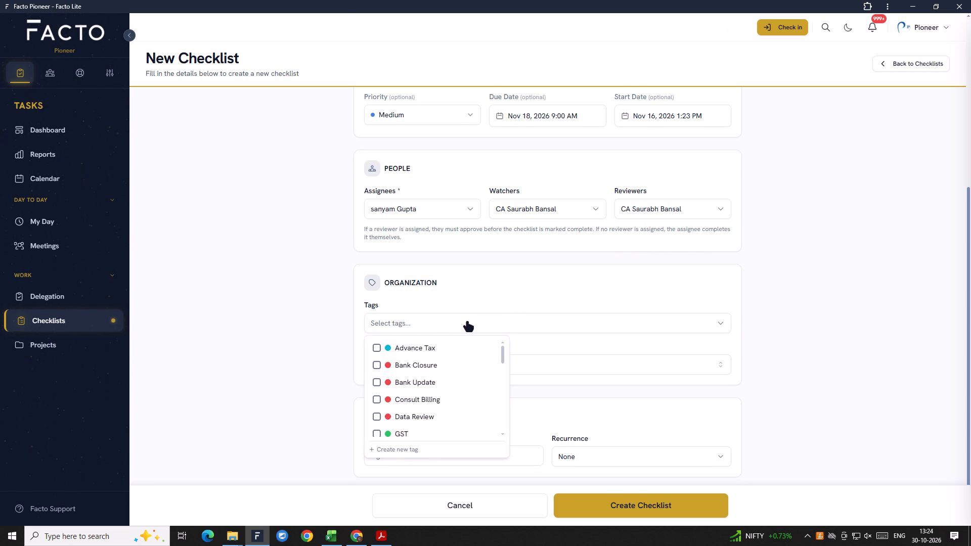
{"action": "scroll", "coordinate": [446, 355], "scroll_direction": "down", "scroll_amount": 3}
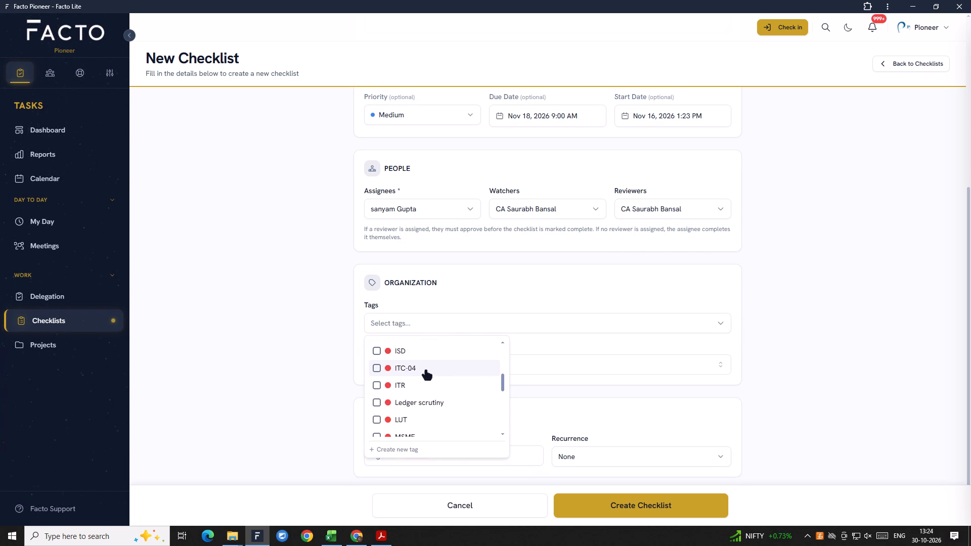
{"action": "scroll", "coordinate": [426, 372], "scroll_direction": "up", "scroll_amount": 2}
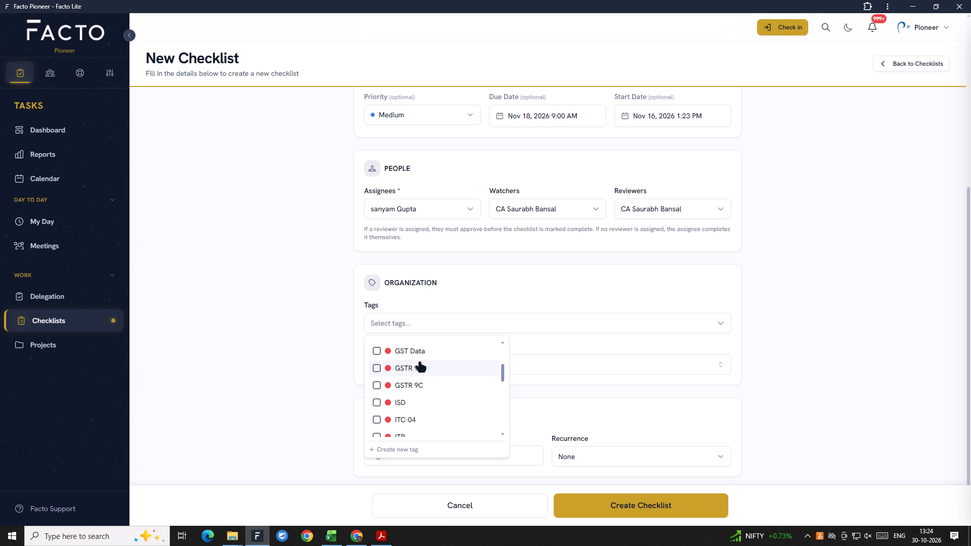
{"action": "left_click", "coordinate": [413, 387]}
{"action": "left_click", "coordinate": [537, 379]}
Set the recurrence to Monthly and create the GSTR 3B checklist.
{"action": "scroll", "coordinate": [537, 379], "scroll_direction": "down", "scroll_amount": 2}
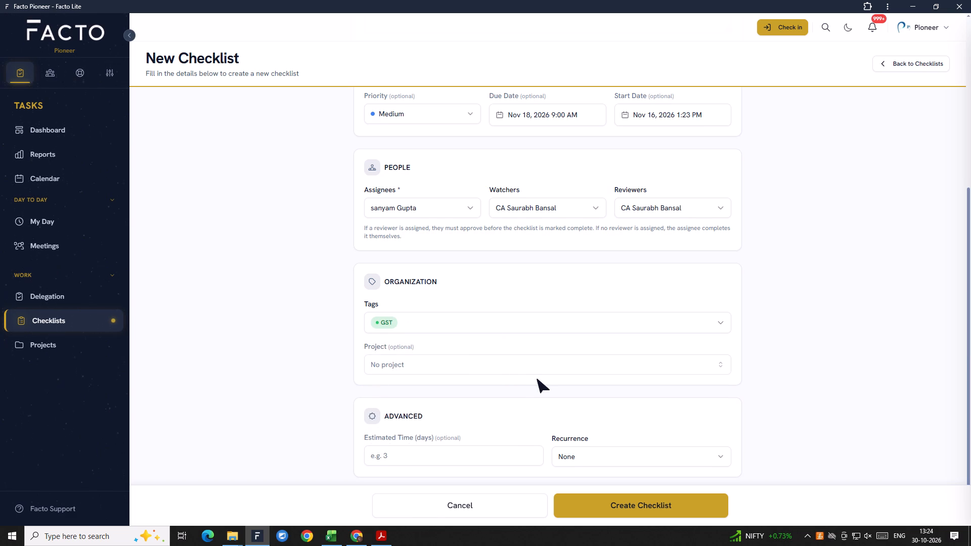
{"action": "scroll", "coordinate": [512, 386], "scroll_direction": "down", "scroll_amount": 2}
{"action": "left_click", "coordinate": [593, 456]}
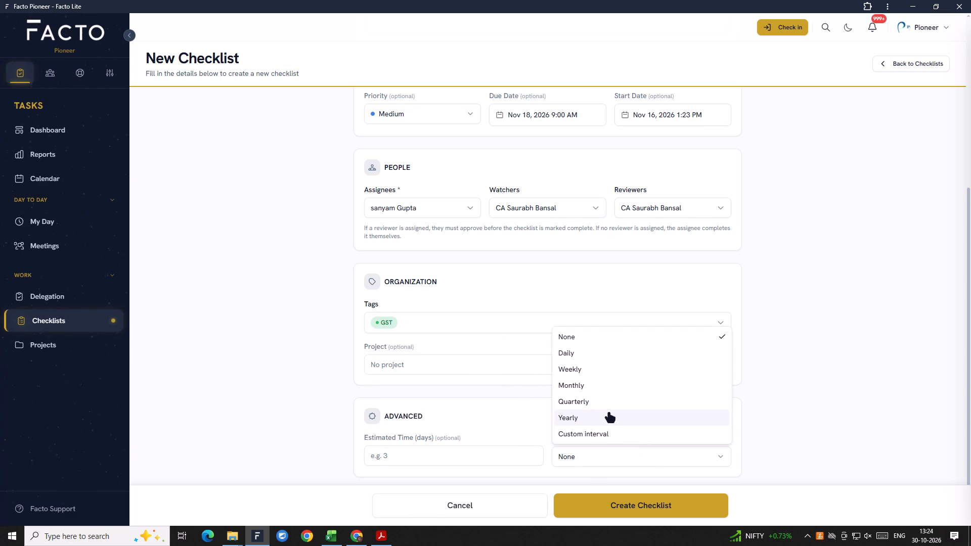
{"action": "left_click", "coordinate": [595, 391]}
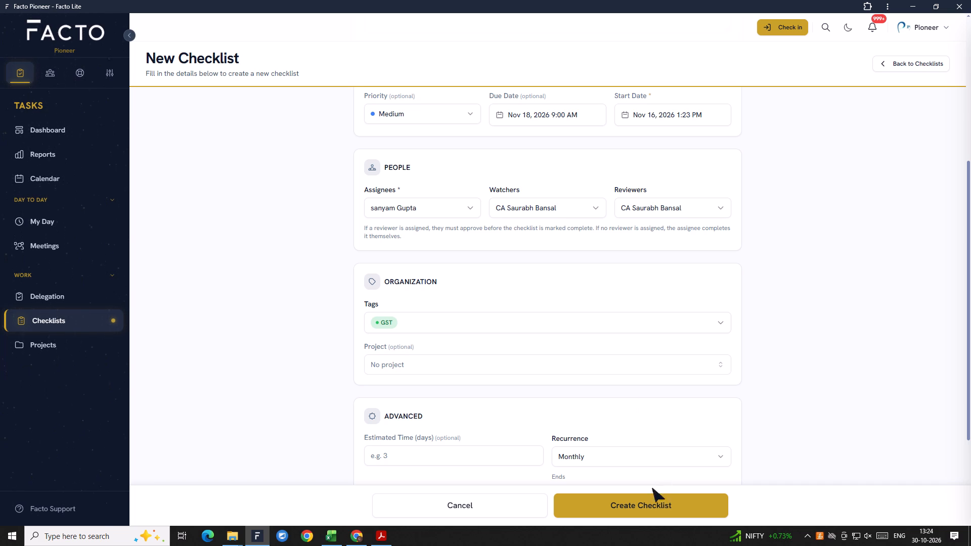
{"action": "left_click", "coordinate": [647, 506]}
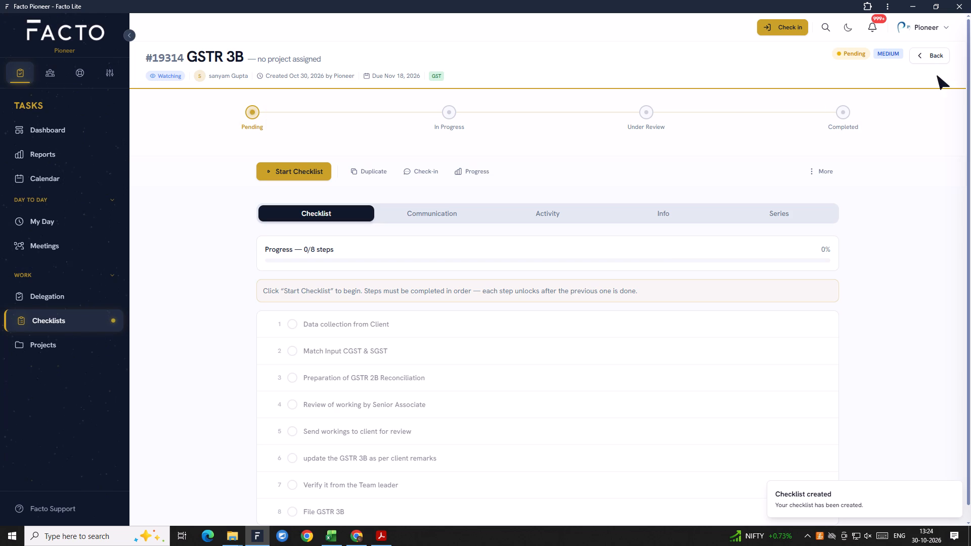
Return to the overview of all checklists and open the newly created GSTR 3B checklist.
{"action": "left_click", "coordinate": [934, 56]}
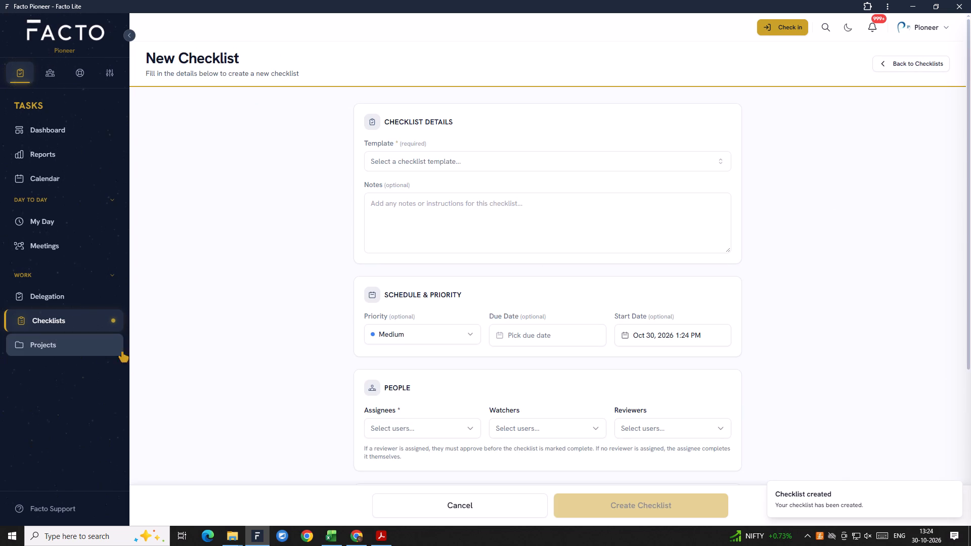
{"action": "left_click", "coordinate": [51, 323]}
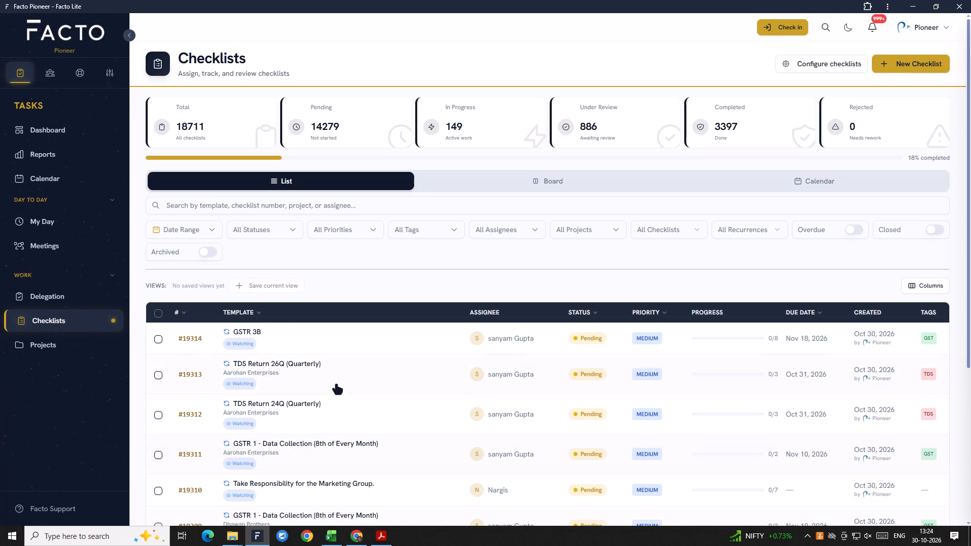
{"action": "scroll", "coordinate": [307, 369], "scroll_direction": "down", "scroll_amount": 1}
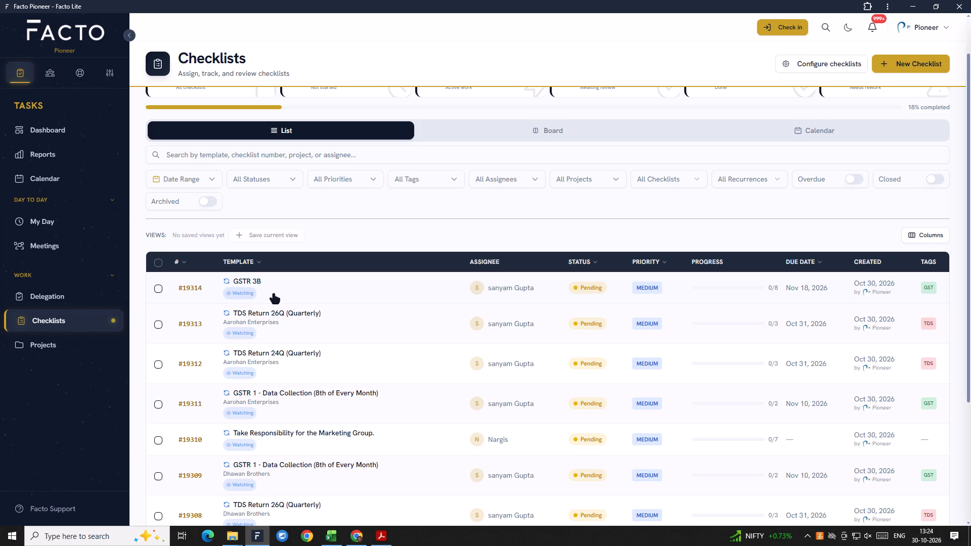
{"action": "left_click", "coordinate": [252, 284]}
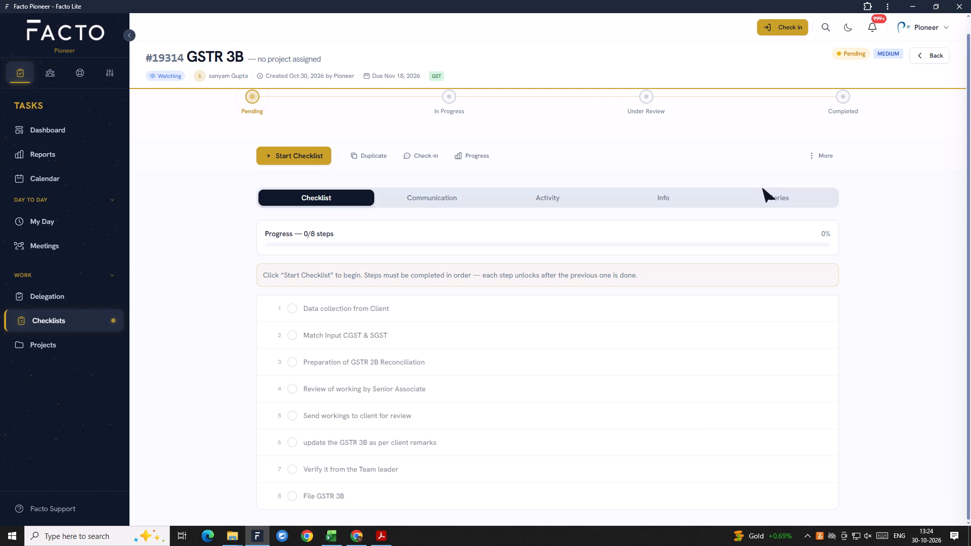
Assign the Aarohan Enterprises project to the GSTR 3B checklist in its checklist info.
{"action": "left_click", "coordinate": [825, 159]}
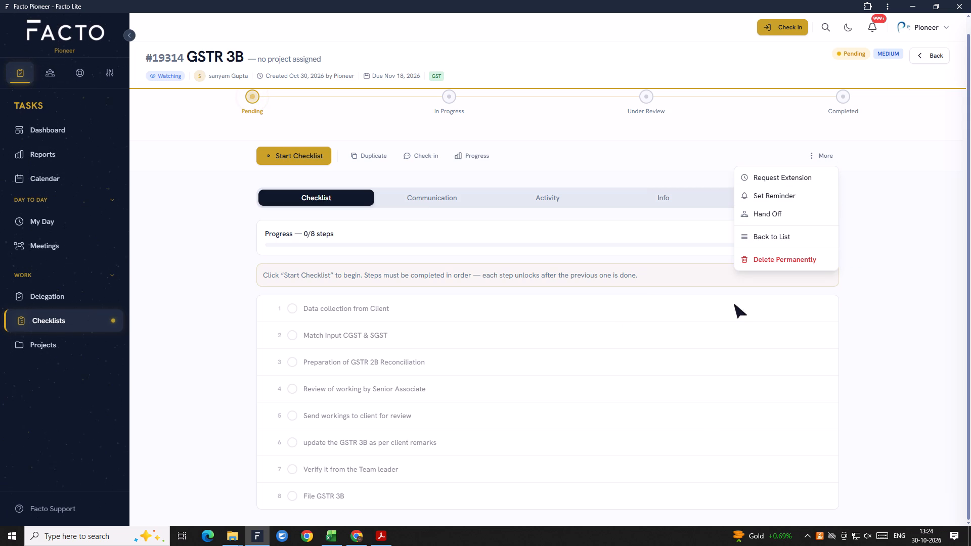
{"action": "left_click", "coordinate": [728, 332]}
{"action": "left_click", "coordinate": [667, 198]}
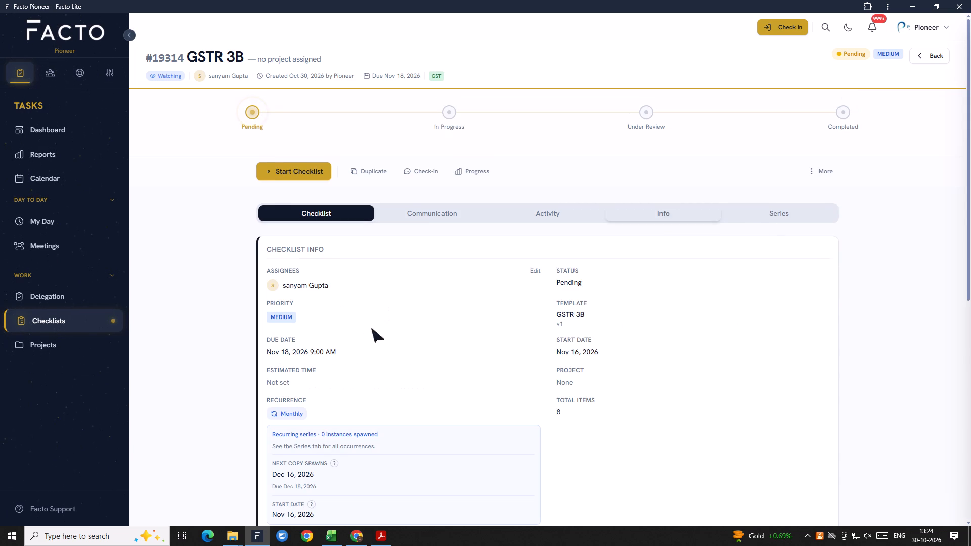
{"action": "scroll", "coordinate": [406, 359], "scroll_direction": "down", "scroll_amount": 1}
{"action": "left_click", "coordinate": [568, 330]}
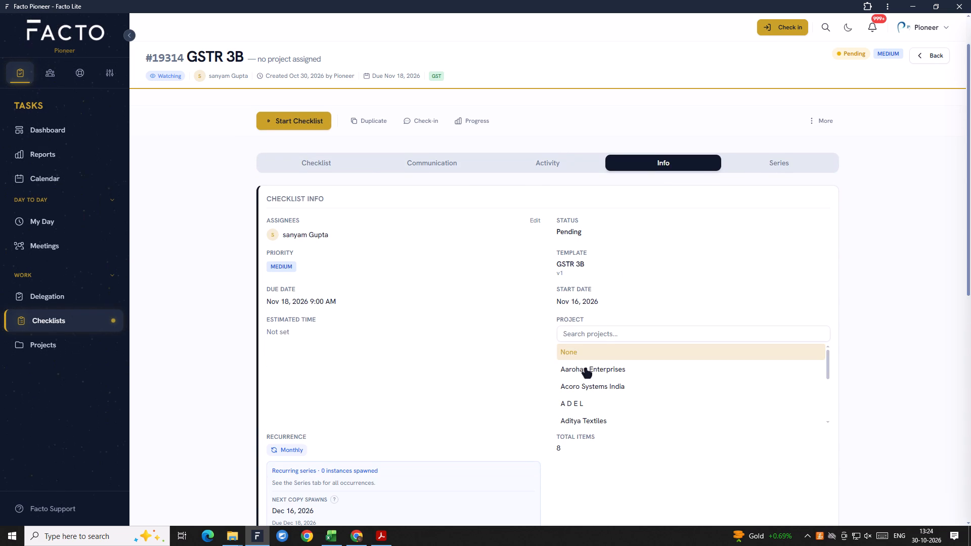
{"action": "left_click", "coordinate": [597, 338]}
{"action": "left_click", "coordinate": [593, 368]}
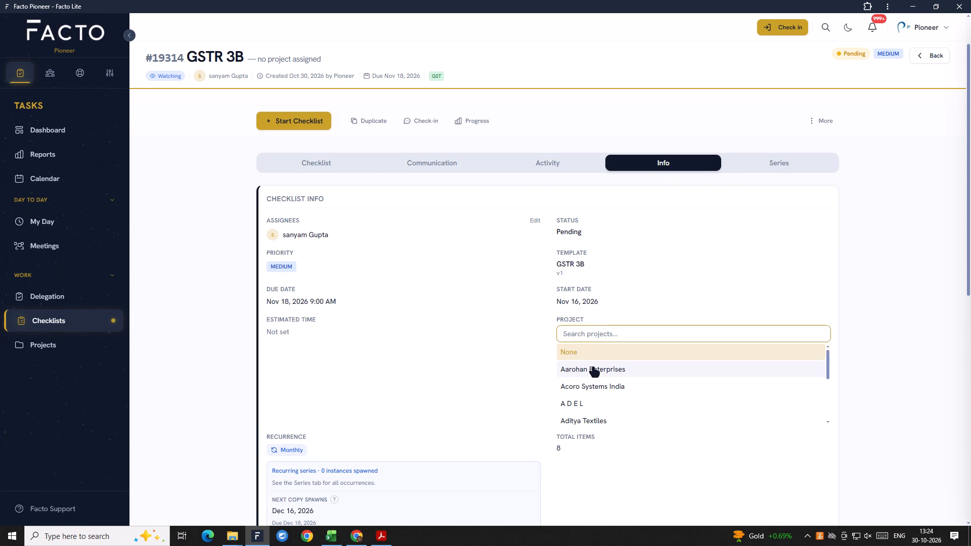
Apply the project change to the parent and all pending instances of the recurring GSTR 3B checklist.
{"action": "left_click", "coordinate": [583, 319]}
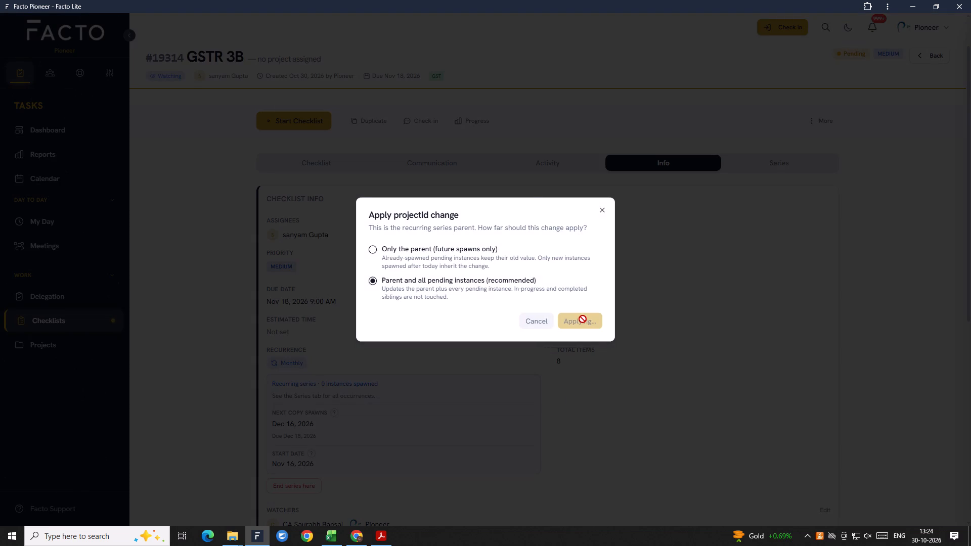
{"action": "scroll", "coordinate": [576, 424], "scroll_direction": "down", "scroll_amount": 12}
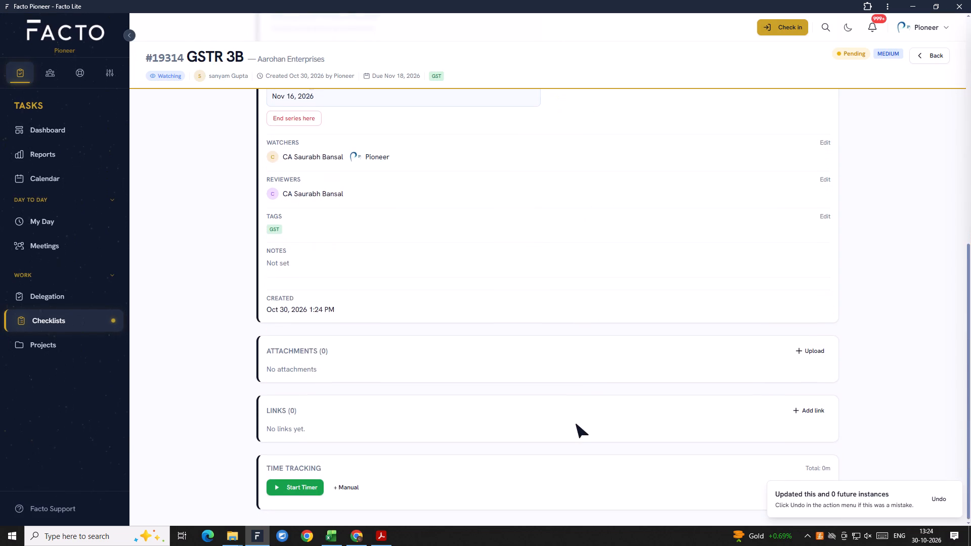
{"action": "scroll", "coordinate": [576, 424], "scroll_direction": "down", "scroll_amount": 4}
{"action": "scroll", "coordinate": [580, 415], "scroll_direction": "up", "scroll_amount": 20}
{"action": "scroll", "coordinate": [580, 415], "scroll_direction": "up", "scroll_amount": 3}
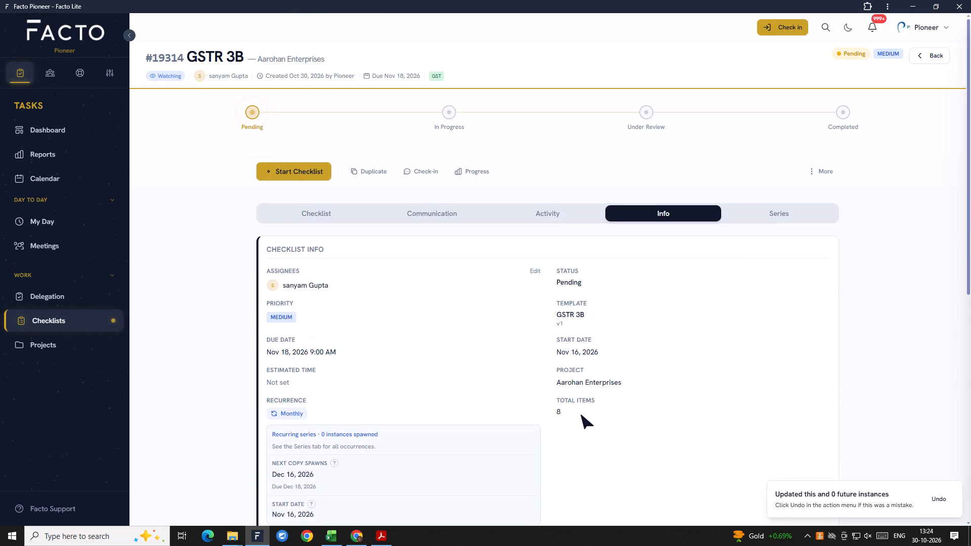
Return to the checklists overview and review the recently created checklists with their clients, due dates and tags.
{"action": "left_click", "coordinate": [928, 63]}
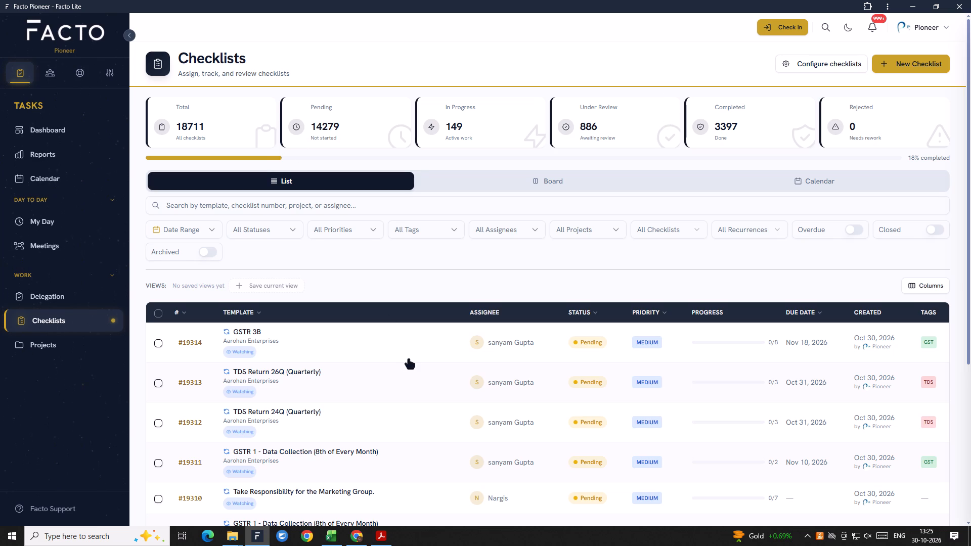
{"action": "scroll", "coordinate": [406, 366], "scroll_direction": "down", "scroll_amount": 4}
{"action": "scroll", "coordinate": [408, 361], "scroll_direction": "up", "scroll_amount": 3}
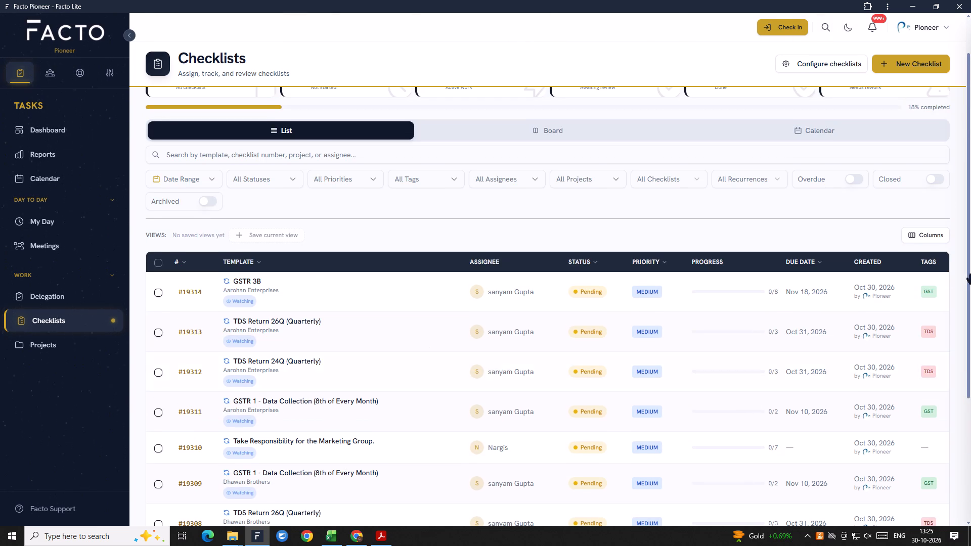
{"action": "scroll", "coordinate": [724, 345], "scroll_direction": "up", "scroll_amount": 8}
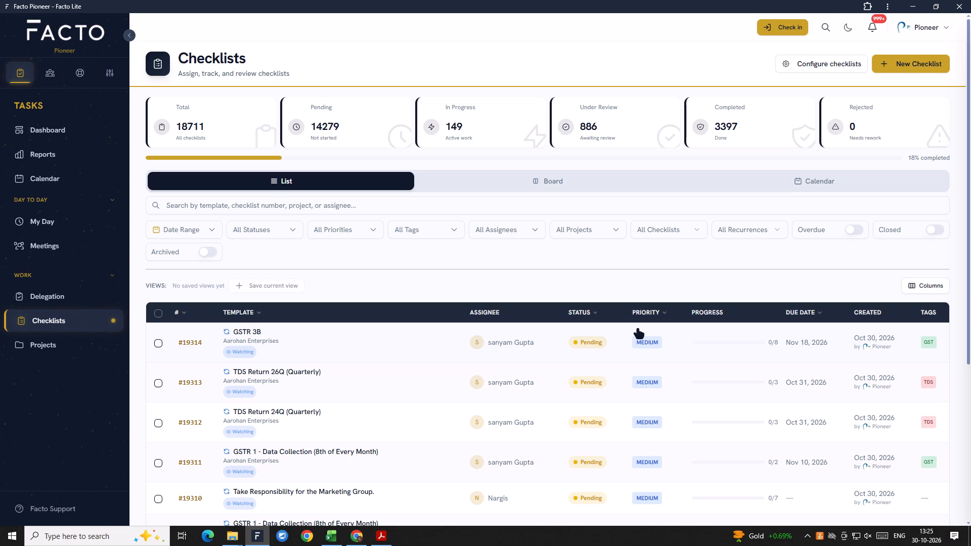
{"action": "scroll", "coordinate": [752, 403], "scroll_direction": "down", "scroll_amount": 3}
{"action": "scroll", "coordinate": [480, 393], "scroll_direction": "down", "scroll_amount": 6}
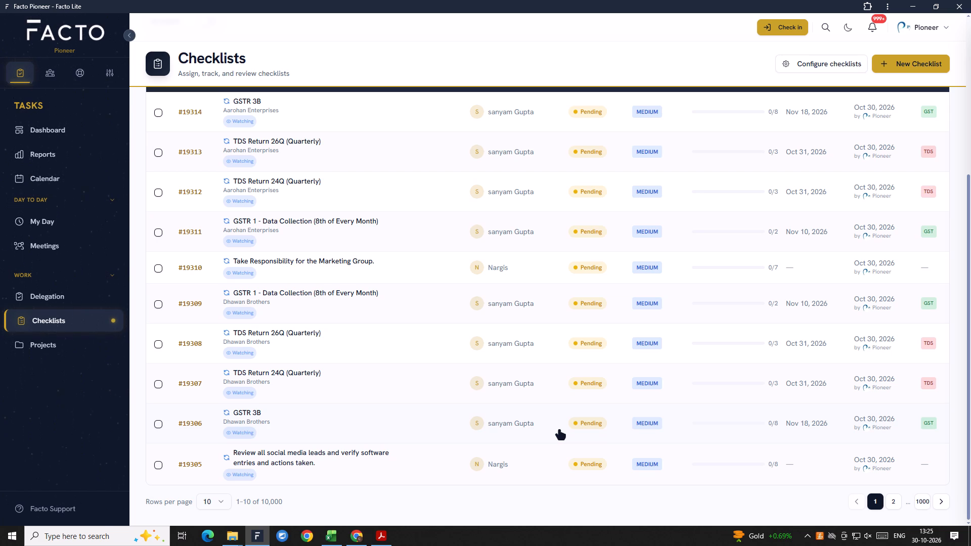
{"action": "scroll", "coordinate": [485, 444], "scroll_direction": "up", "scroll_amount": 7}
{"action": "scroll", "coordinate": [428, 369], "scroll_direction": "up", "scroll_amount": 2}
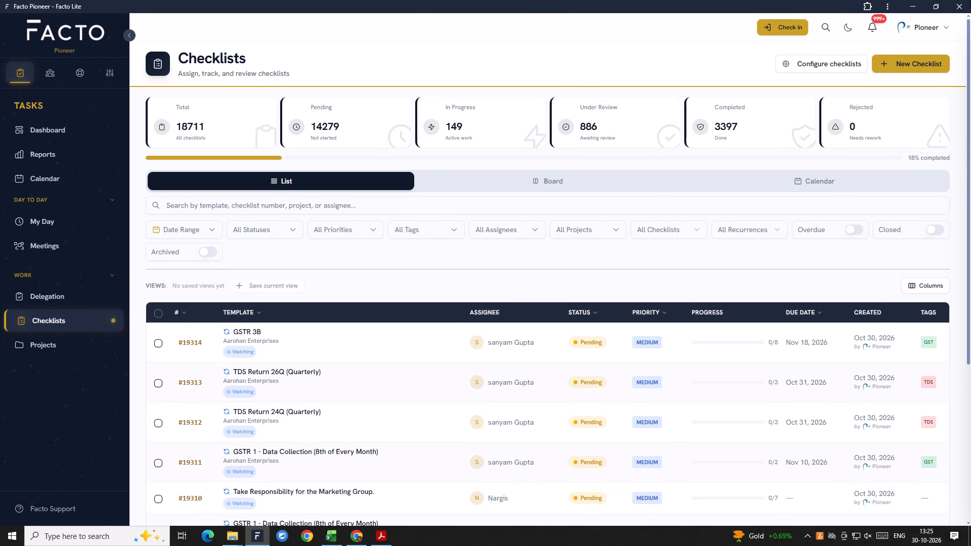
Start a new checklist and choose the GSTR 3B template, searching the templates for gst.
{"action": "left_click", "coordinate": [926, 65]}
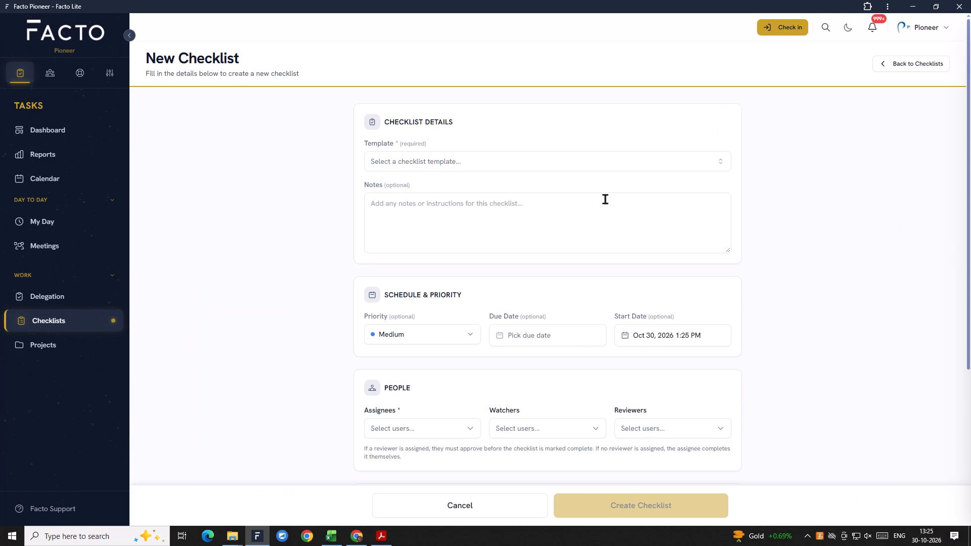
{"action": "left_click", "coordinate": [394, 151]}
{"action": "left_click", "coordinate": [394, 161]}
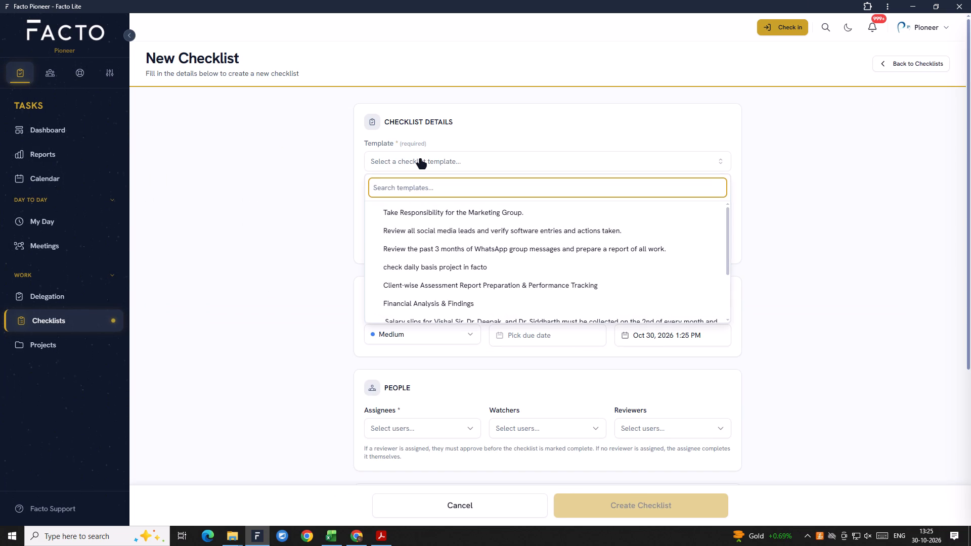
{"action": "key", "text": "g"}
{"action": "type", "text": "st"}
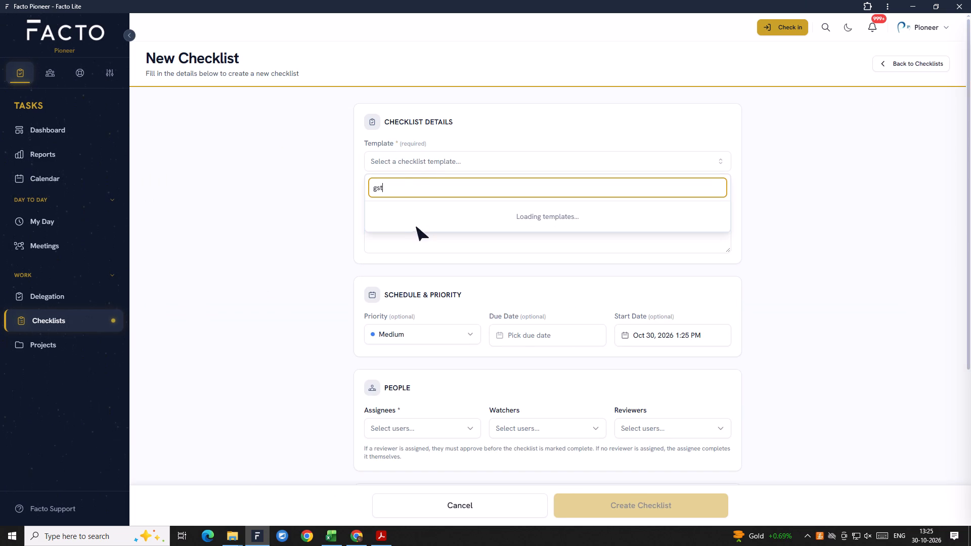
{"action": "scroll", "coordinate": [442, 261], "scroll_direction": "down", "scroll_amount": 4}
{"action": "scroll", "coordinate": [442, 312], "scroll_direction": "down", "scroll_amount": 2}
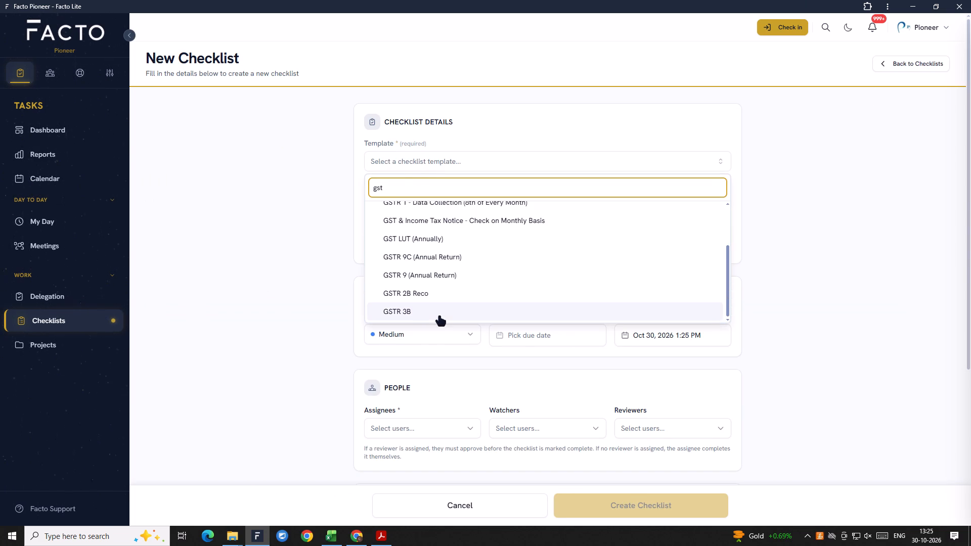
{"action": "left_click", "coordinate": [403, 312]}
Set the due date to Nov 10, 2026 9:00 AM and the start date to Nov 8, 2026 1:25 PM.
{"action": "scroll", "coordinate": [451, 330], "scroll_direction": "down", "scroll_amount": 4}
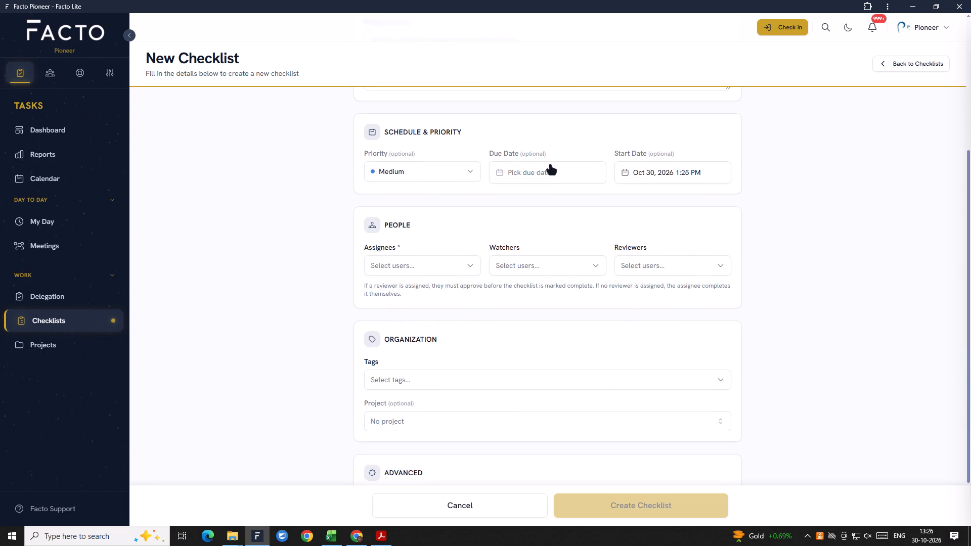
{"action": "left_click", "coordinate": [540, 171]}
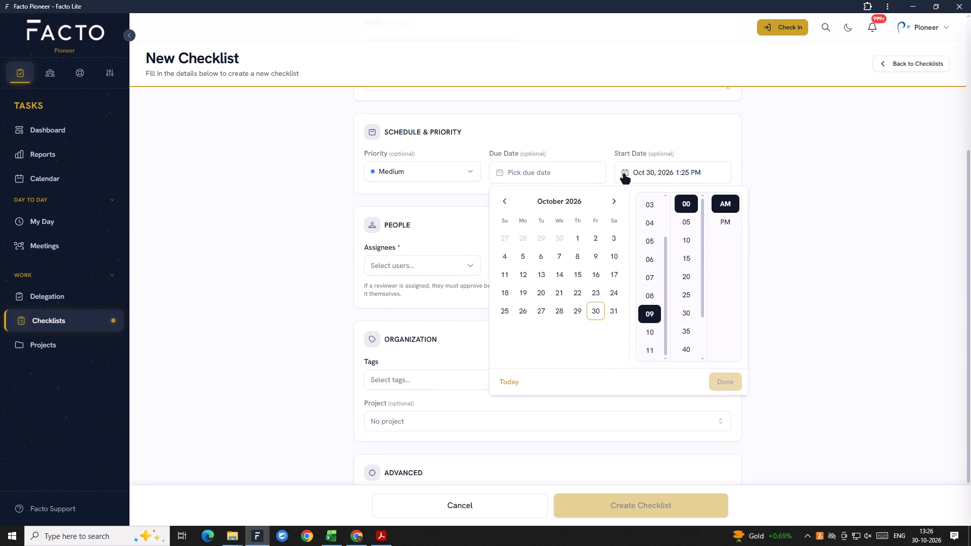
{"action": "left_click", "coordinate": [609, 202]}
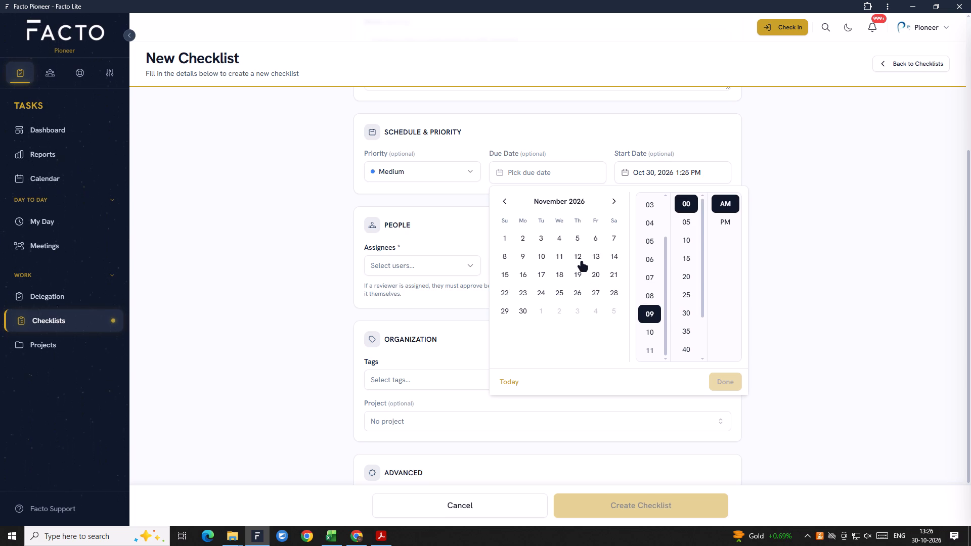
{"action": "left_click", "coordinate": [543, 257]}
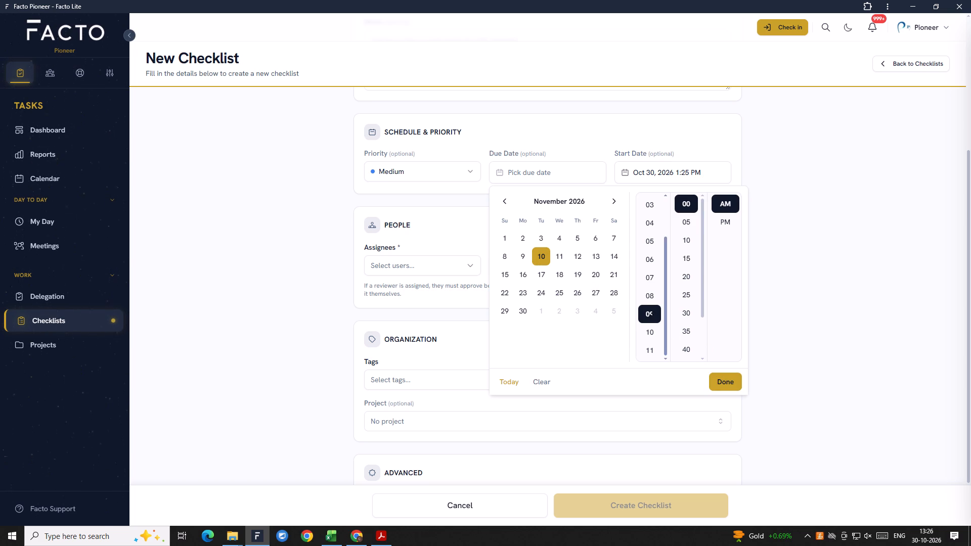
{"action": "left_click", "coordinate": [728, 381]}
{"action": "left_click", "coordinate": [660, 170]}
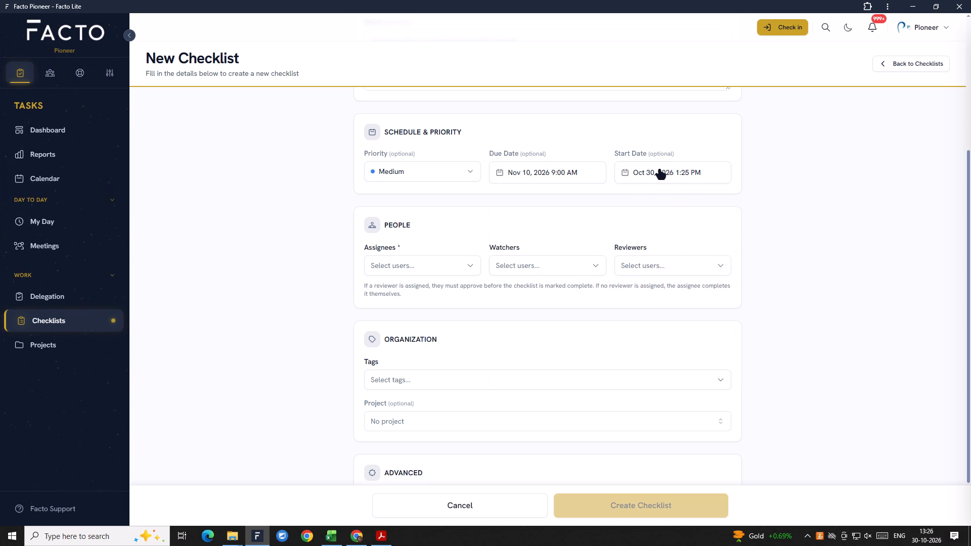
{"action": "left_click", "coordinate": [738, 204]}
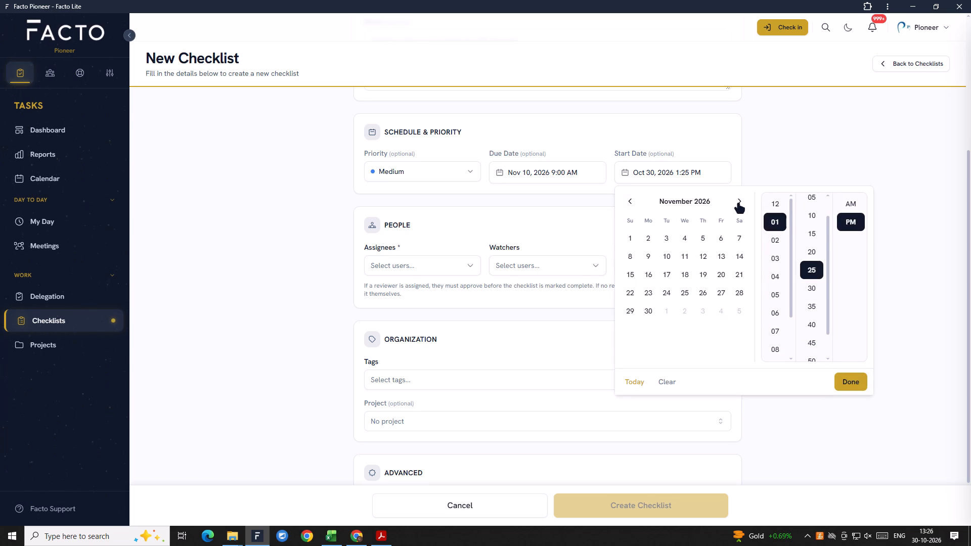
{"action": "left_click", "coordinate": [636, 258]}
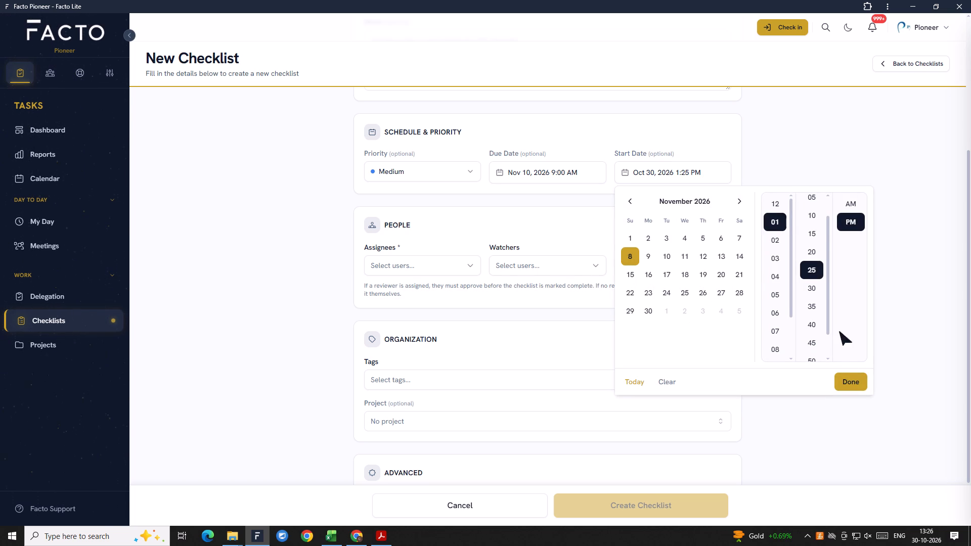
{"action": "left_click", "coordinate": [850, 377]}
Assign the new checklist to Sanyam.
{"action": "scroll", "coordinate": [473, 282], "scroll_direction": "down", "scroll_amount": 1}
{"action": "left_click", "coordinate": [383, 207]}
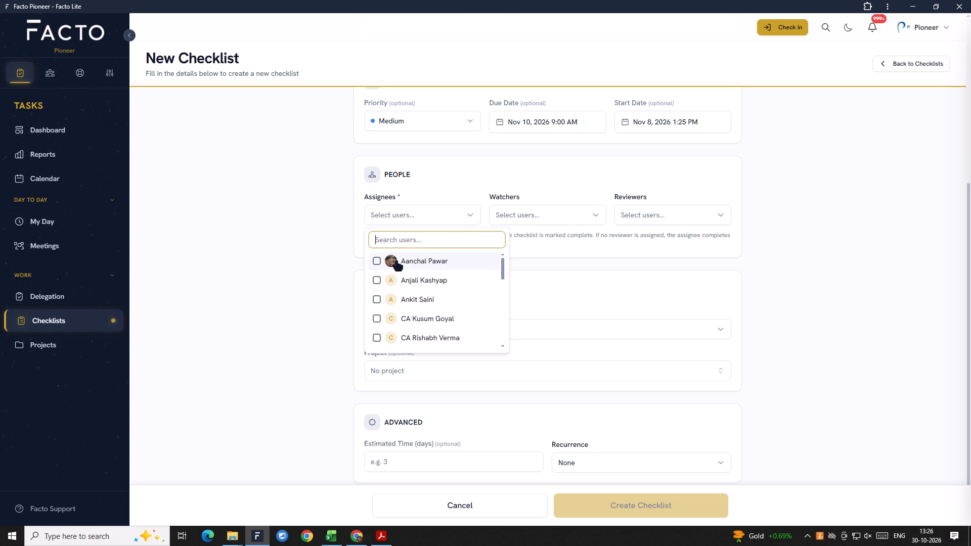
{"action": "type", "text": "sa"}
{"action": "key", "text": "n"}
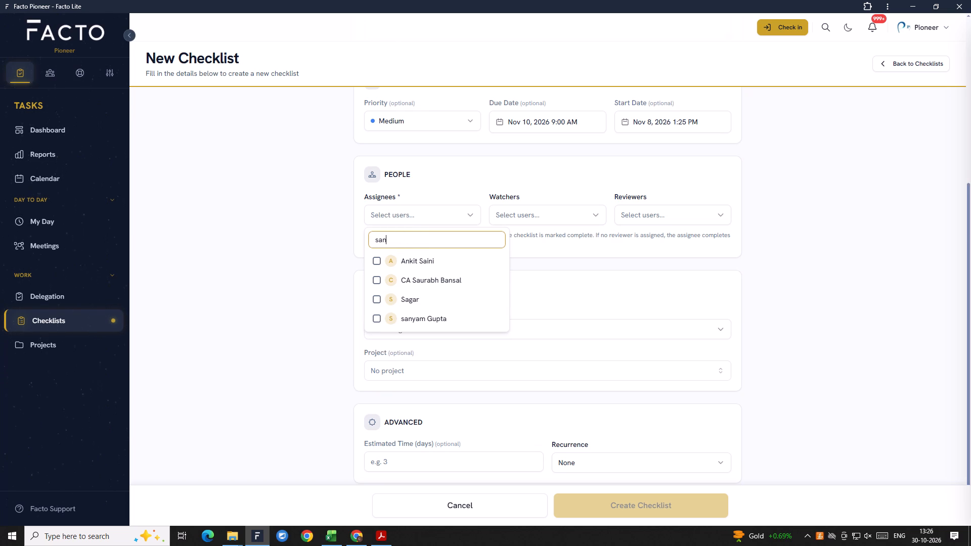
{"action": "key", "text": "y"}
{"action": "left_click", "coordinate": [422, 268]}
Add CA Saurabh as a watcher of the checklist.
{"action": "left_click", "coordinate": [532, 223]}
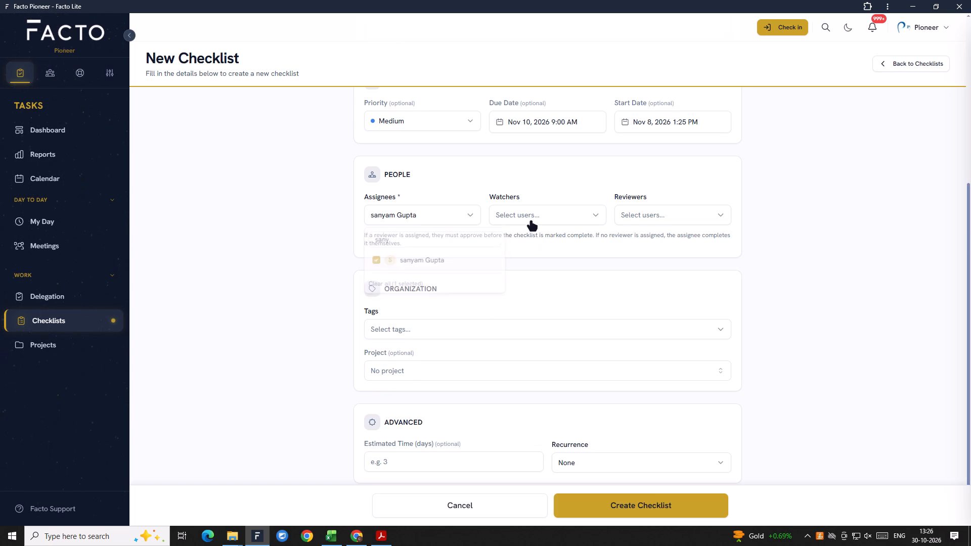
{"action": "left_click", "coordinate": [531, 213]}
{"action": "left_click", "coordinate": [531, 213]}
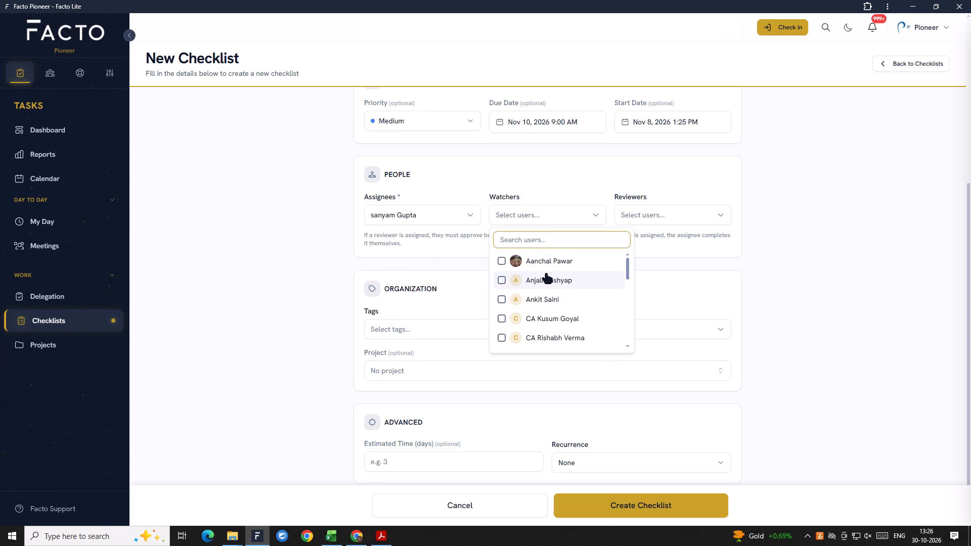
{"action": "type", "text": "ca"}
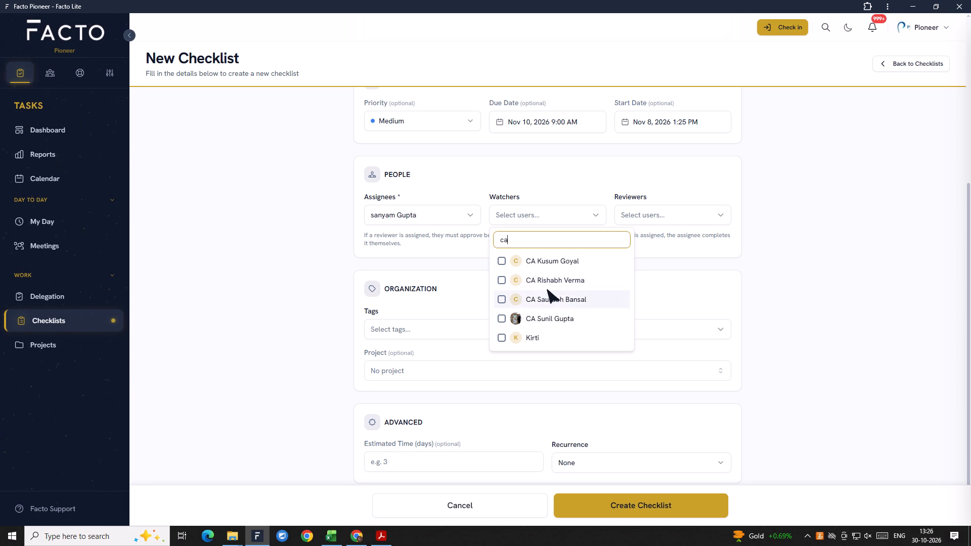
{"action": "left_click", "coordinate": [557, 302]}
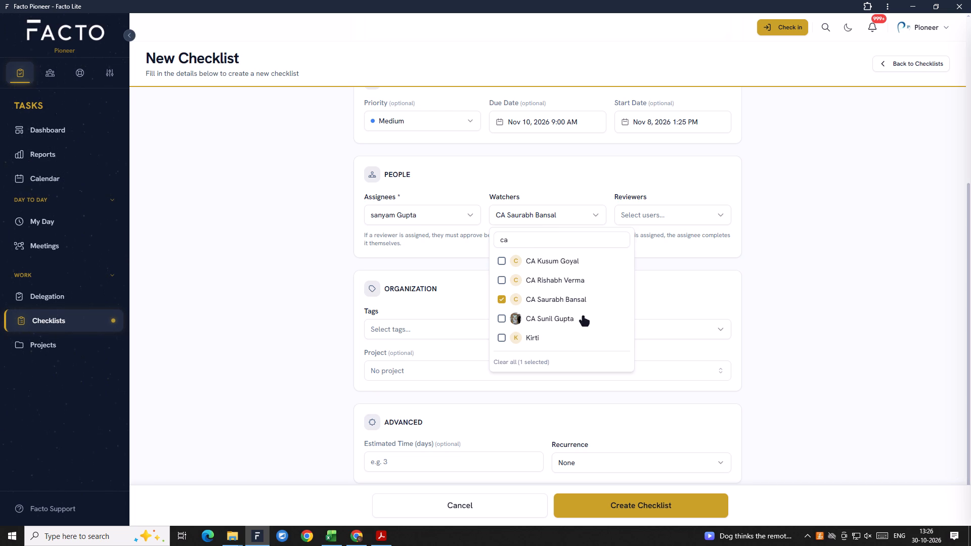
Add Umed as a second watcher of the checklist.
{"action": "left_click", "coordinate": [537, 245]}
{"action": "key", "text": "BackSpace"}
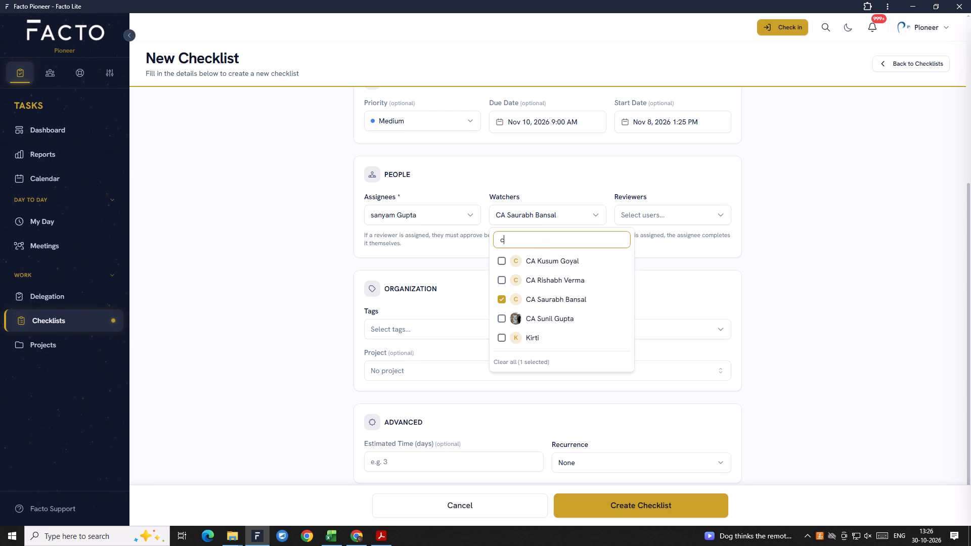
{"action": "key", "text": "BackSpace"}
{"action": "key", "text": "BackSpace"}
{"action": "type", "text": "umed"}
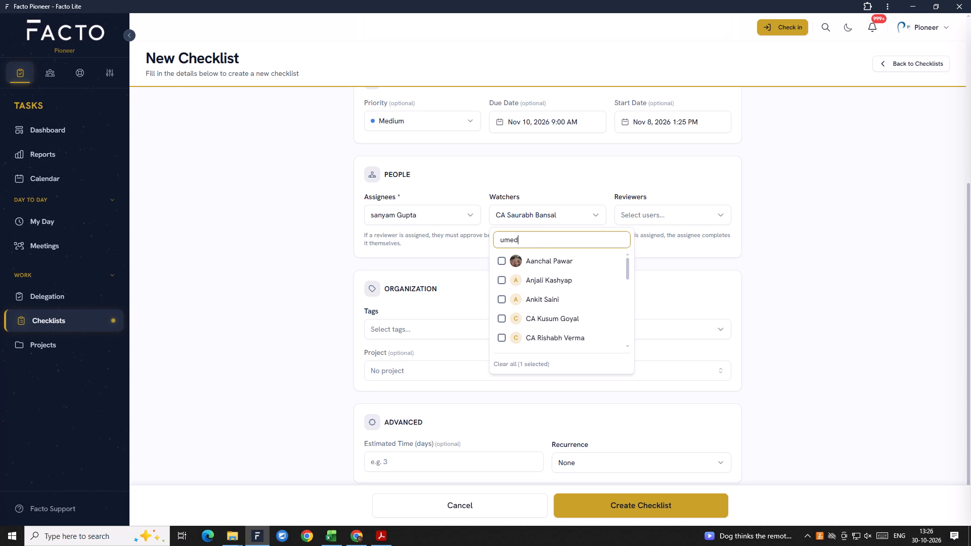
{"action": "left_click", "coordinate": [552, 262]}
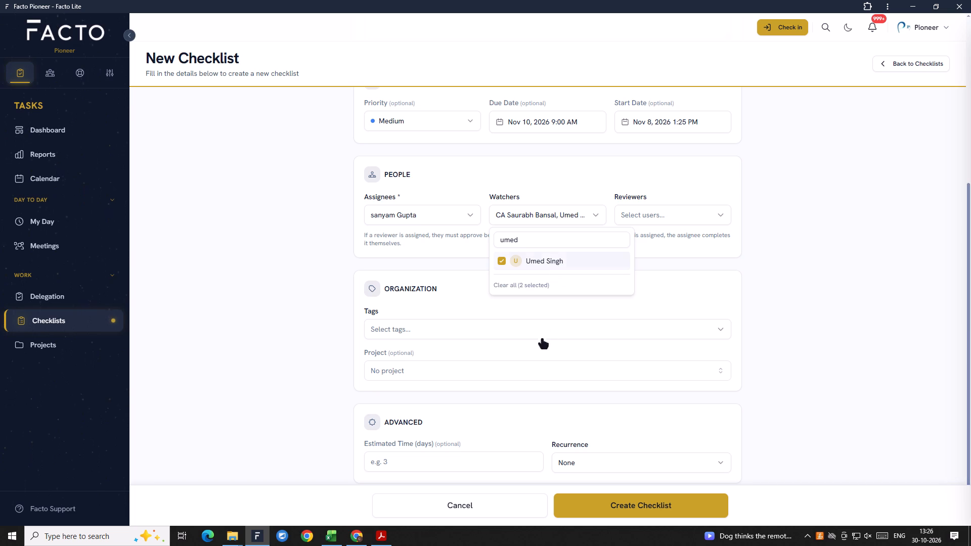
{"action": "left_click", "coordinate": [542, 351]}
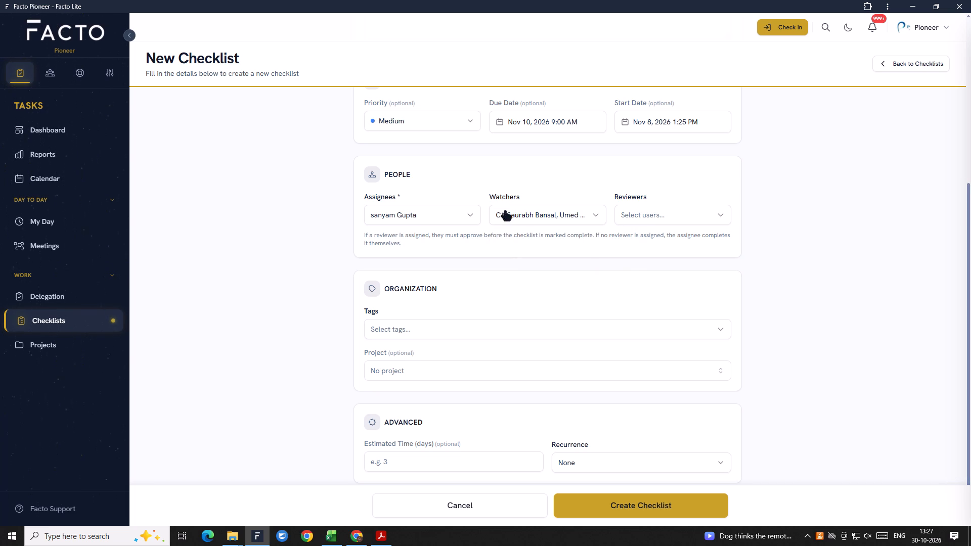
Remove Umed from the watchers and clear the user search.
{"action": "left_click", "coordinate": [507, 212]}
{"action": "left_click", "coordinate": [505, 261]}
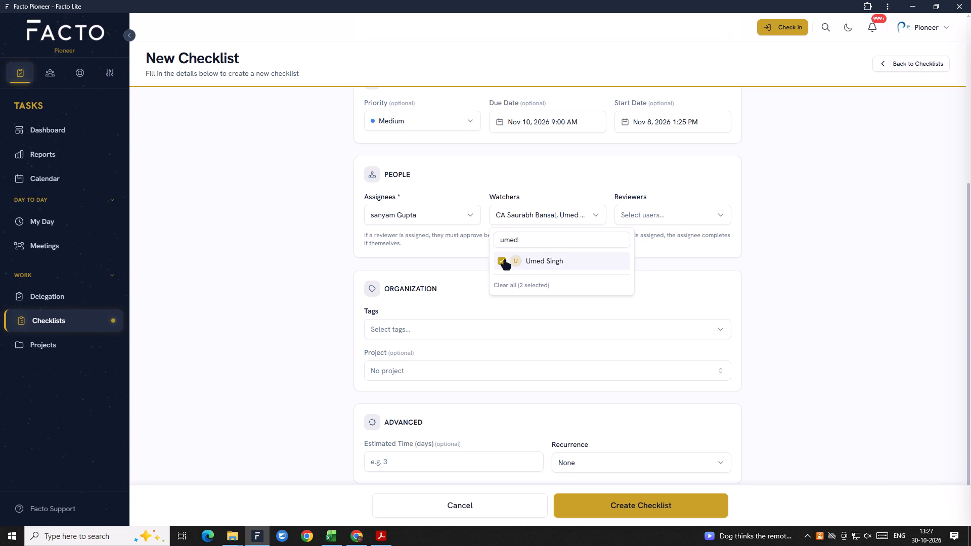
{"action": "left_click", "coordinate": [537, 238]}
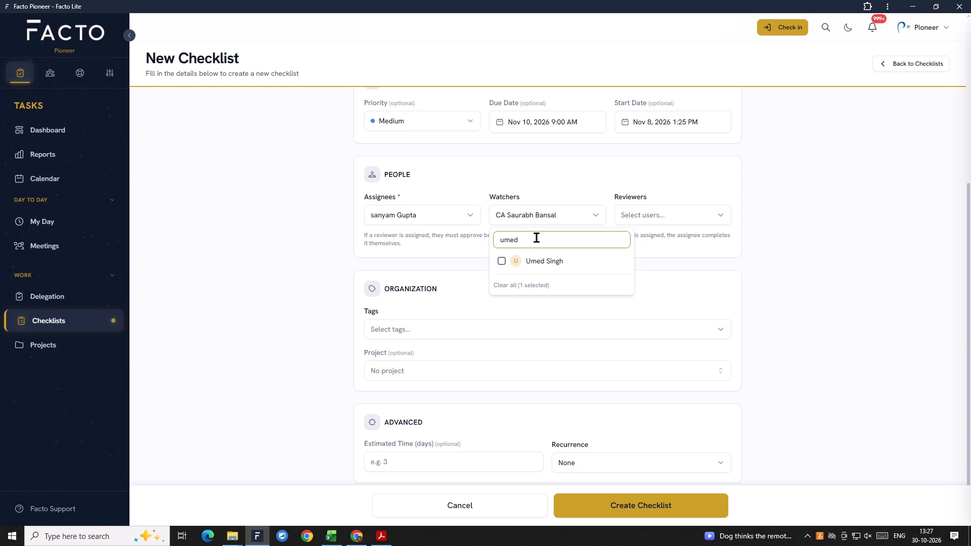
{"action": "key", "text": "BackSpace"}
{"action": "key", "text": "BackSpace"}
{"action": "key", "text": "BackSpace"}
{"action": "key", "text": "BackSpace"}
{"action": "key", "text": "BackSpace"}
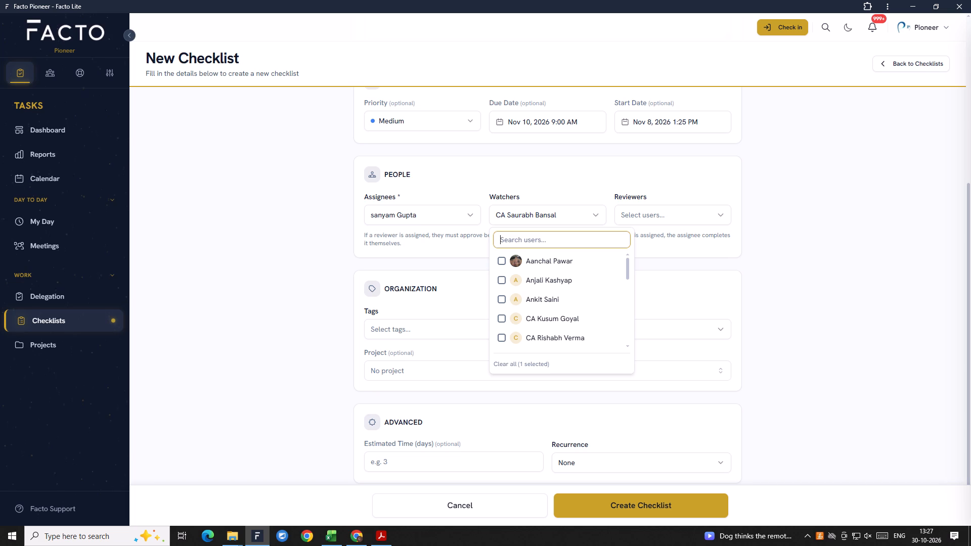
Set CA Saurabh as the reviewer of the checklist.
{"action": "left_click", "coordinate": [653, 207]}
{"action": "left_click", "coordinate": [650, 212]}
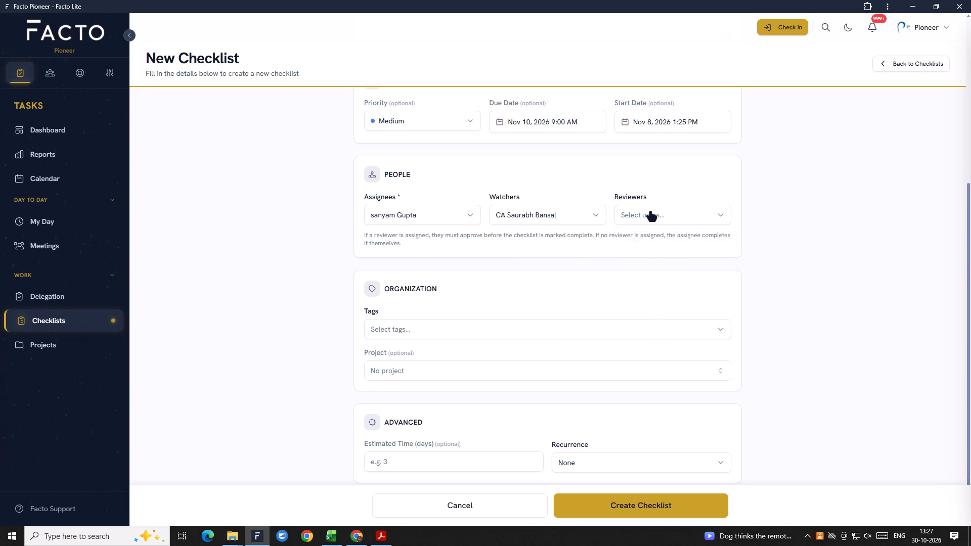
{"action": "left_click", "coordinate": [650, 212]}
{"action": "left_click", "coordinate": [649, 216]}
{"action": "left_click", "coordinate": [649, 216]}
{"action": "type", "text": "ca"}
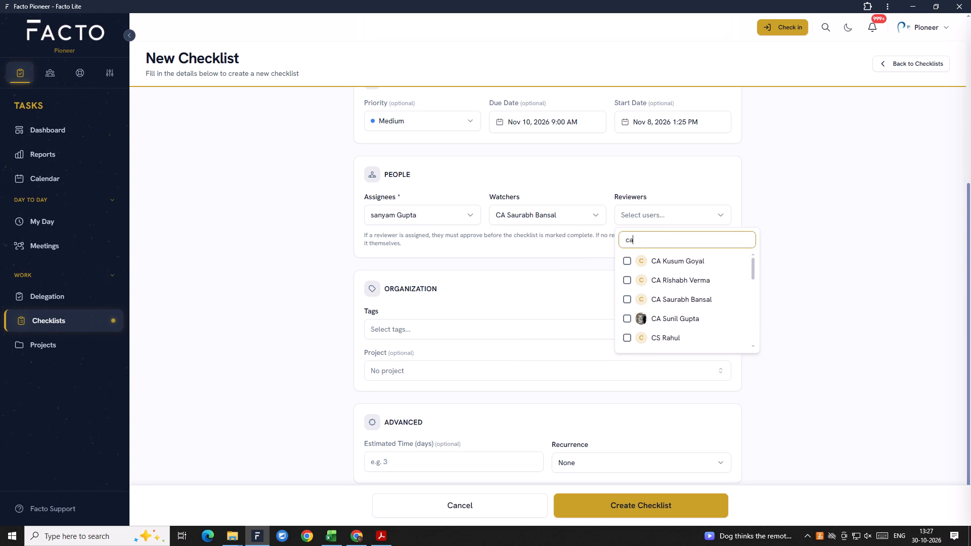
{"action": "left_click", "coordinate": [678, 305]}
{"action": "left_click", "coordinate": [552, 270]}
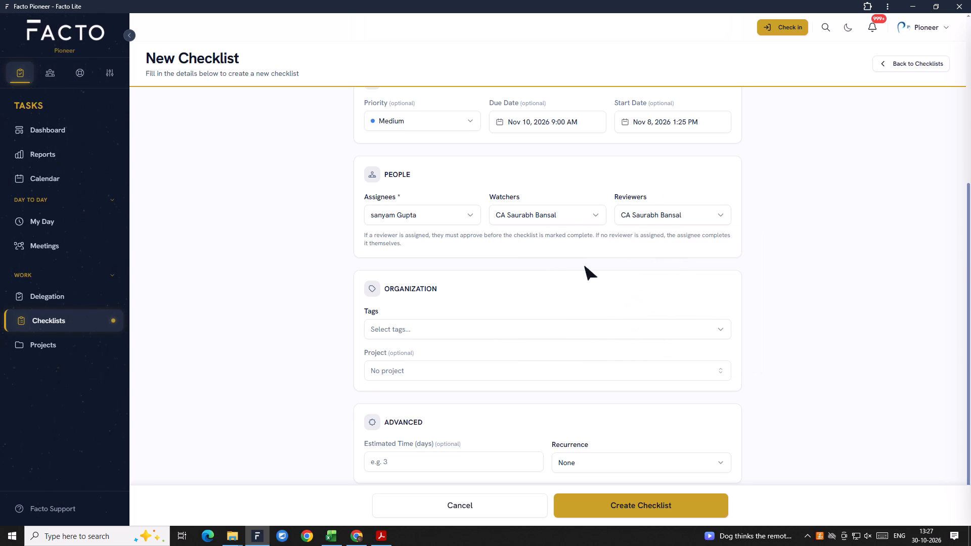
Add Umed as a second assignee of the checklist alongside Sanyam.
{"action": "left_click", "coordinate": [397, 212]}
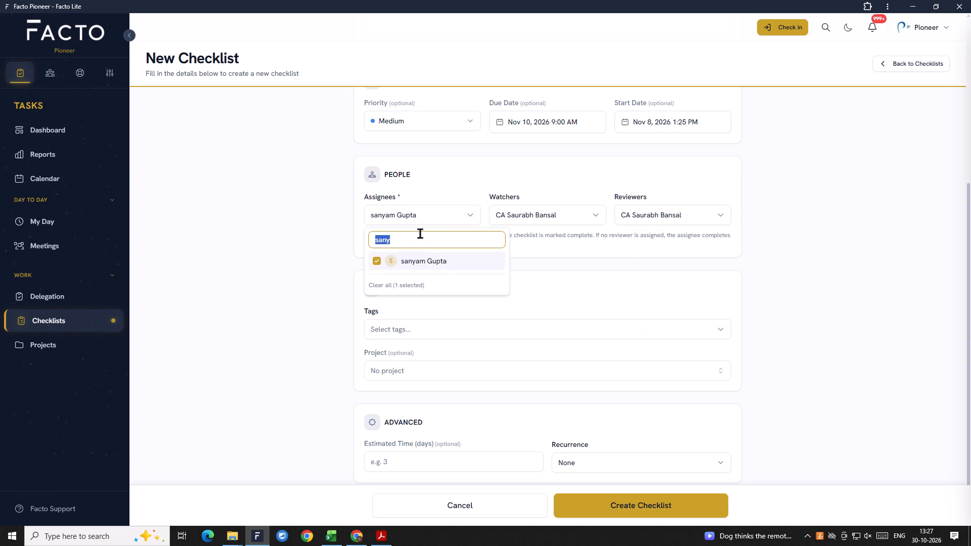
{"action": "left_click", "coordinate": [418, 233]}
{"action": "key", "text": "BackSpace"}
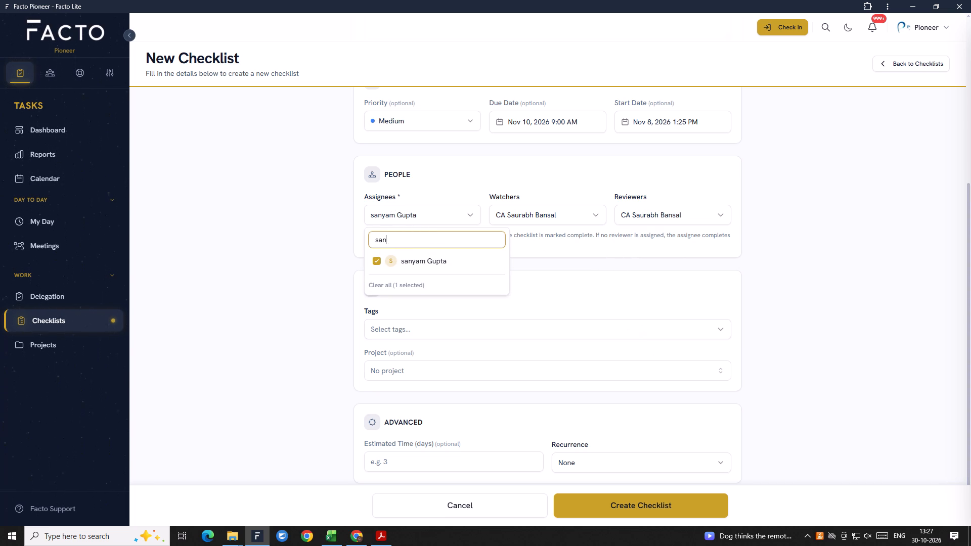
{"action": "key", "text": "BackSpace"}
{"action": "key", "text": "BackSpace"}
{"action": "key", "text": "BackSpace"}
{"action": "key", "text": "BackSpace"}
{"action": "key", "text": "Menu"}
{"action": "type", "text": "ume"}
{"action": "key", "text": "super+period"}
{"action": "left_click", "coordinate": [412, 238]}
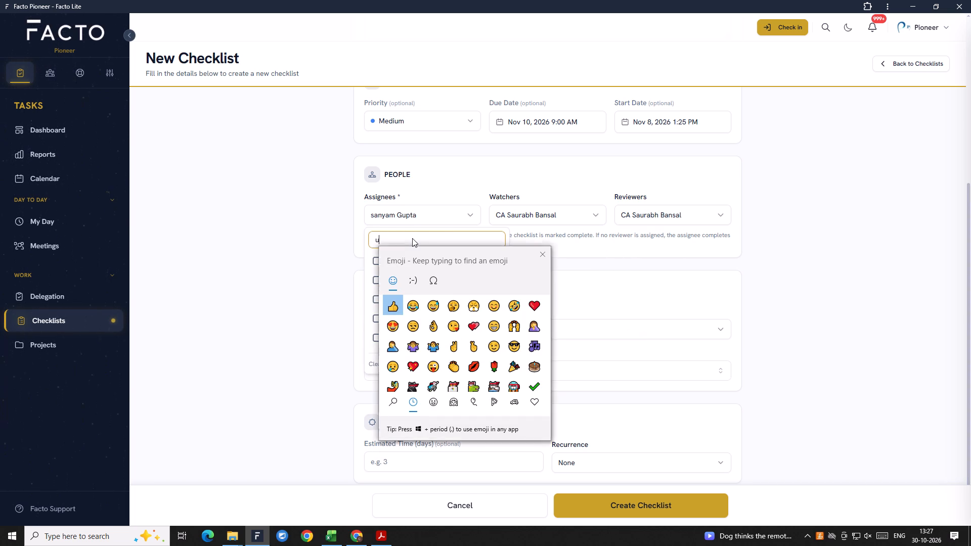
{"action": "type", "text": "med"}
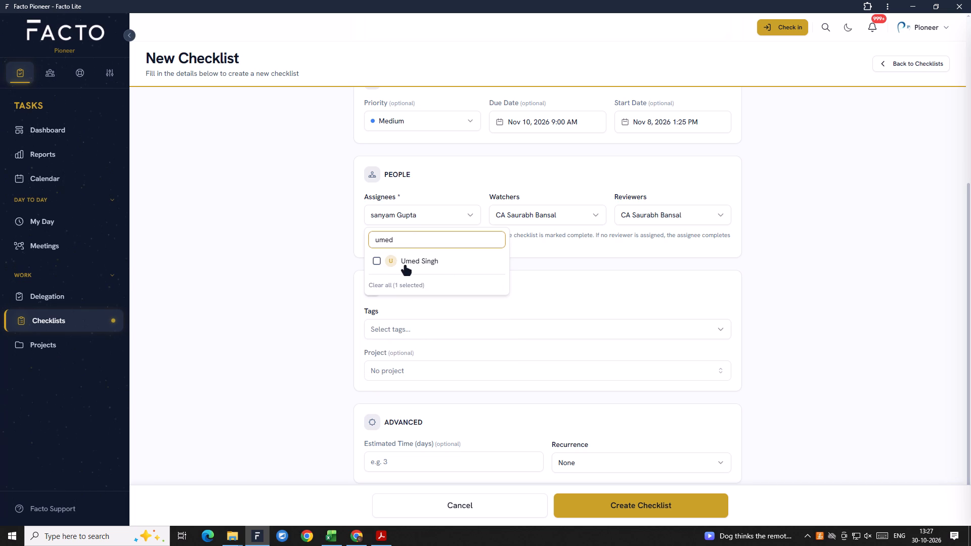
{"action": "left_click", "coordinate": [406, 264]}
{"action": "left_click", "coordinate": [452, 350]}
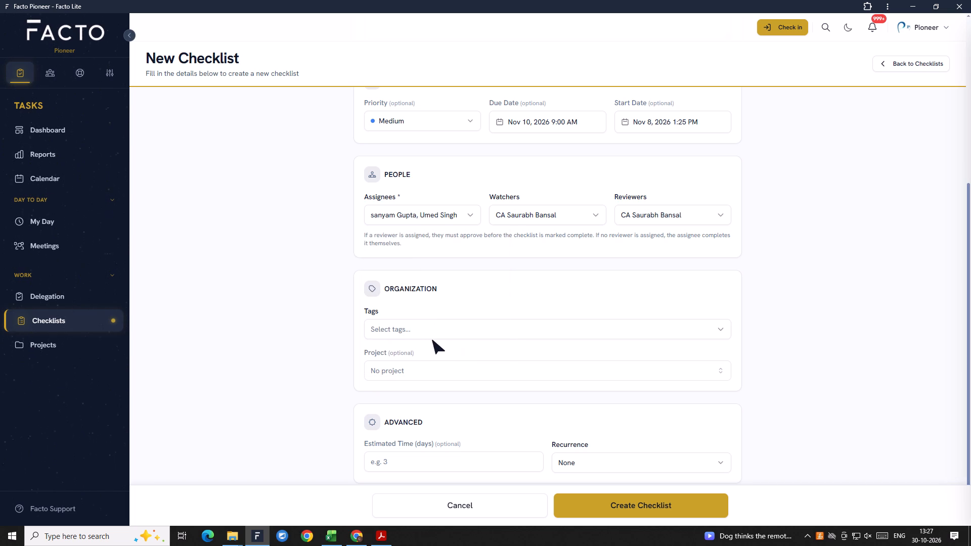
Tag the checklist with GST.
{"action": "scroll", "coordinate": [405, 326], "scroll_direction": "down", "scroll_amount": 1}
{"action": "left_click", "coordinate": [402, 324]}
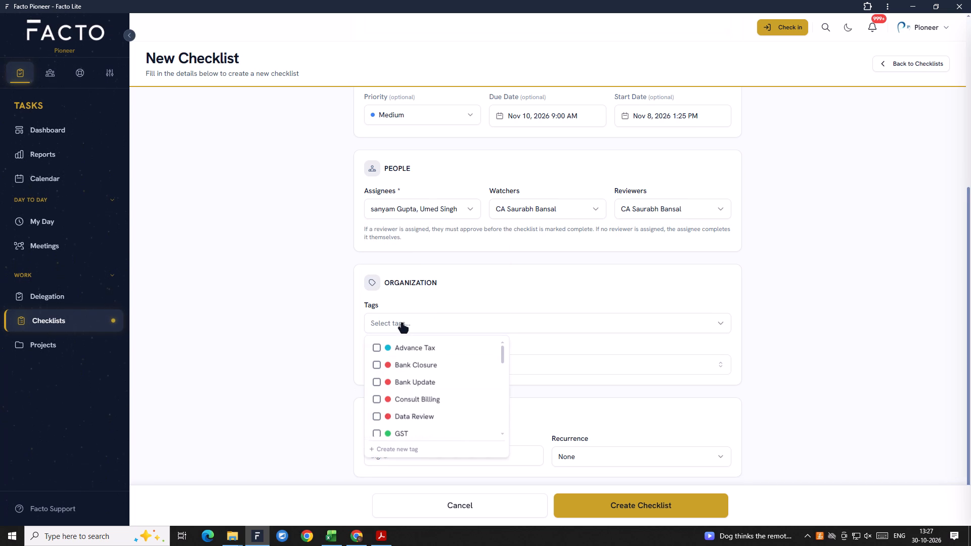
{"action": "scroll", "coordinate": [436, 400], "scroll_direction": "down", "scroll_amount": 1}
{"action": "left_click", "coordinate": [387, 384]}
{"action": "left_click", "coordinate": [570, 385]}
Link the checklist to the Mahalaxmi Enterprises project.
{"action": "scroll", "coordinate": [434, 354], "scroll_direction": "down", "scroll_amount": 2}
{"action": "scroll", "coordinate": [544, 387], "scroll_direction": "down", "scroll_amount": 1}
{"action": "left_click", "coordinate": [409, 369]}
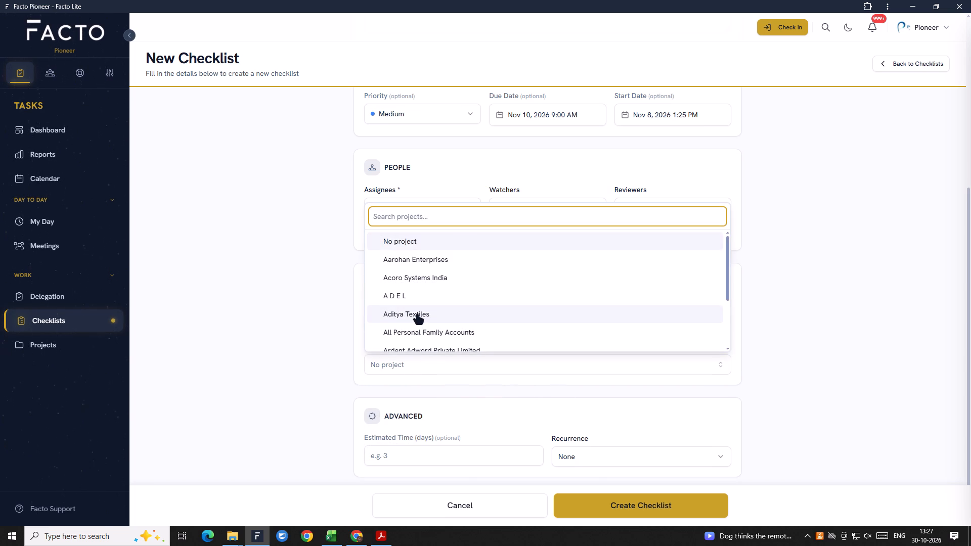
{"action": "type", "text": "mah"}
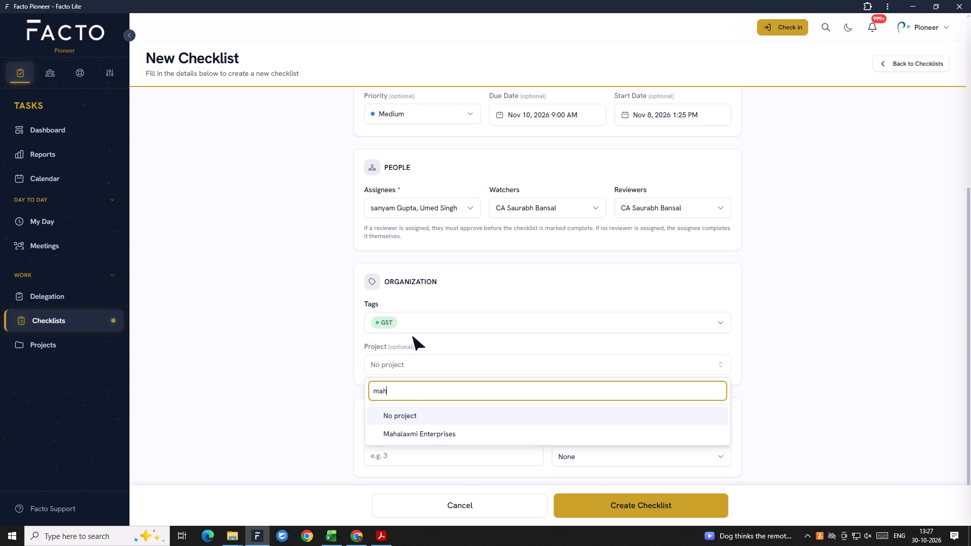
{"action": "left_click", "coordinate": [426, 438]}
{"action": "scroll", "coordinate": [479, 441], "scroll_direction": "down", "scroll_amount": 2}
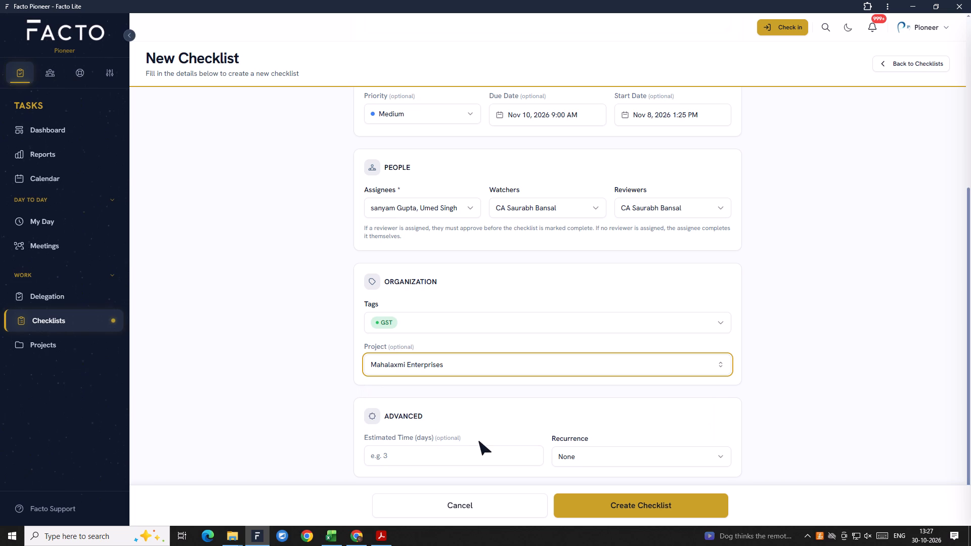
{"action": "scroll", "coordinate": [491, 442], "scroll_direction": "down", "scroll_amount": 2}
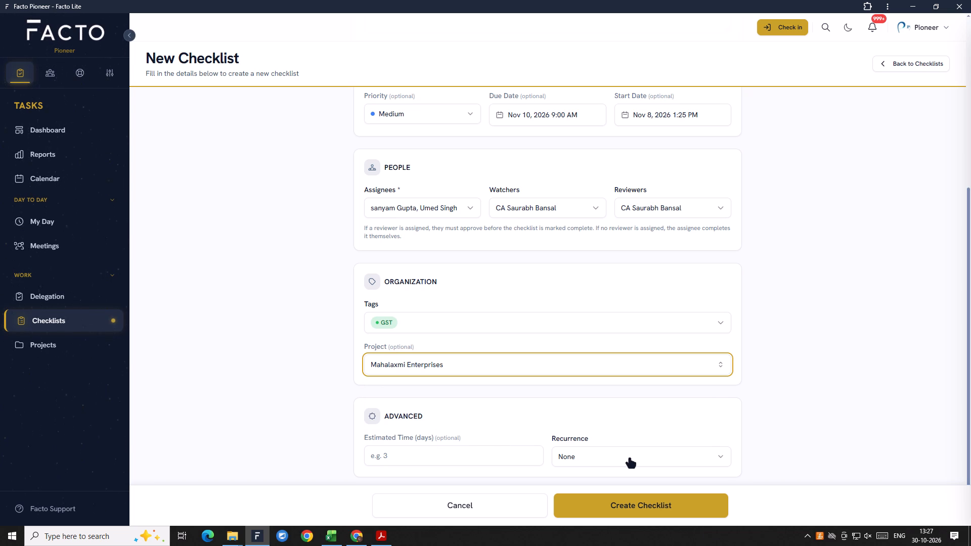
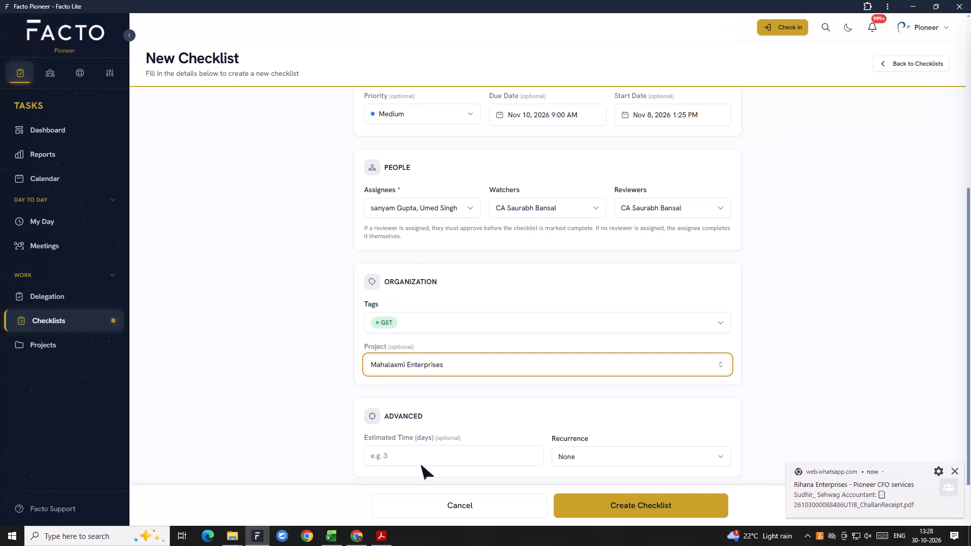
Set the checklist to recur monthly, moving to the next working day on holidays and weekends.
{"action": "scroll", "coordinate": [456, 393], "scroll_direction": "down", "scroll_amount": 3}
{"action": "left_click", "coordinate": [565, 453]}
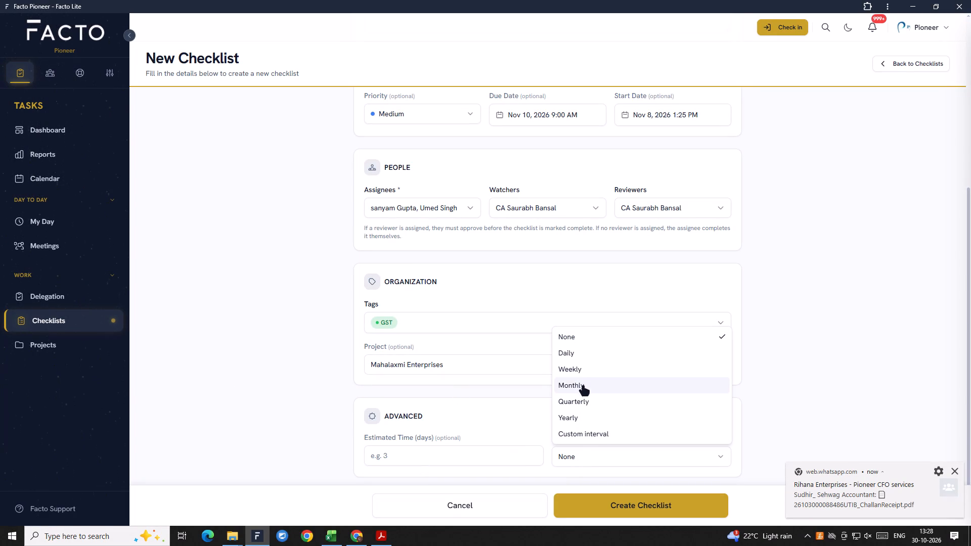
{"action": "left_click", "coordinate": [583, 387]}
{"action": "scroll", "coordinate": [477, 449], "scroll_direction": "down", "scroll_amount": 3}
{"action": "scroll", "coordinate": [528, 460], "scroll_direction": "down", "scroll_amount": 3}
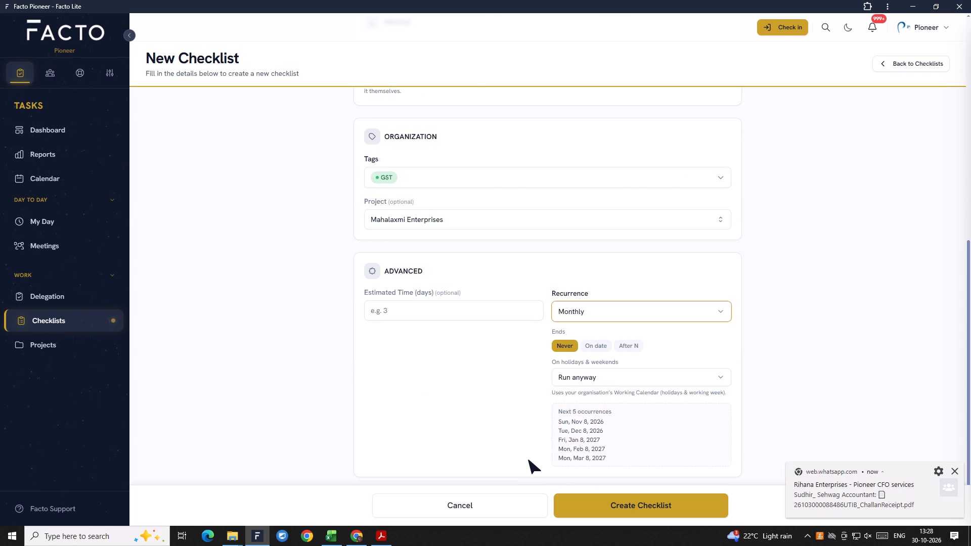
{"action": "left_click", "coordinate": [585, 379]}
{"action": "left_click", "coordinate": [611, 435]}
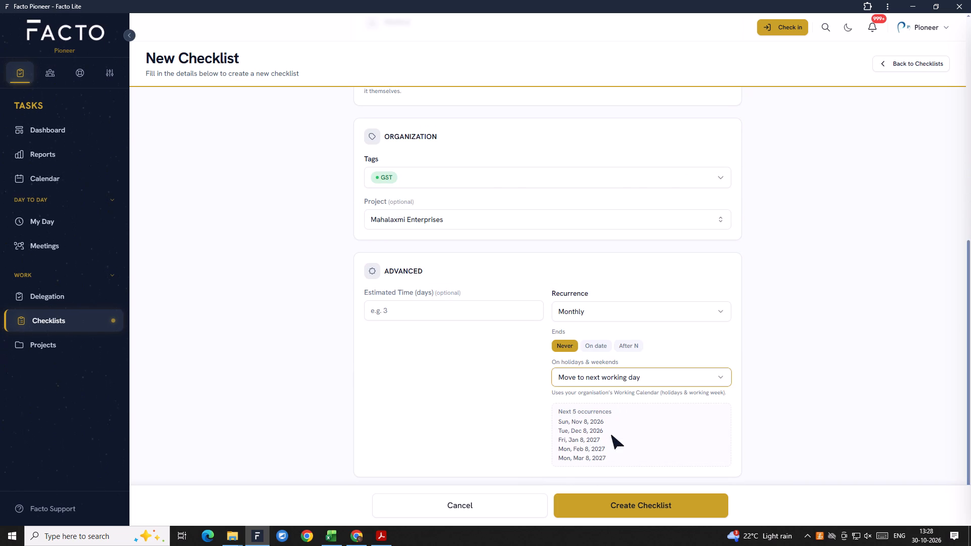
Review the completed form and create the GSTR 3B checklist for Mahalaxmi Enterprises.
{"action": "scroll", "coordinate": [504, 426], "scroll_direction": "down", "scroll_amount": 2}
{"action": "scroll", "coordinate": [523, 442], "scroll_direction": "up", "scroll_amount": 9}
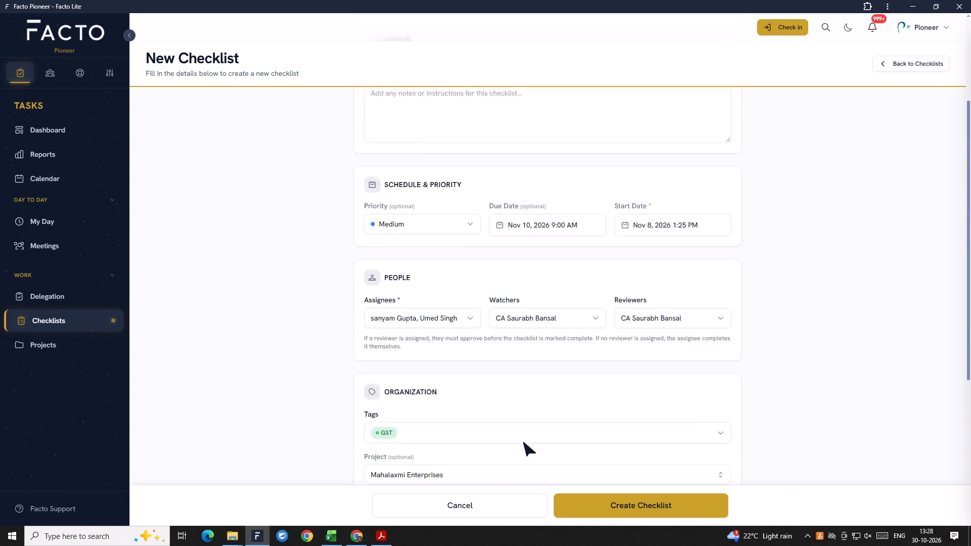
{"action": "scroll", "coordinate": [523, 442], "scroll_direction": "up", "scroll_amount": 12}
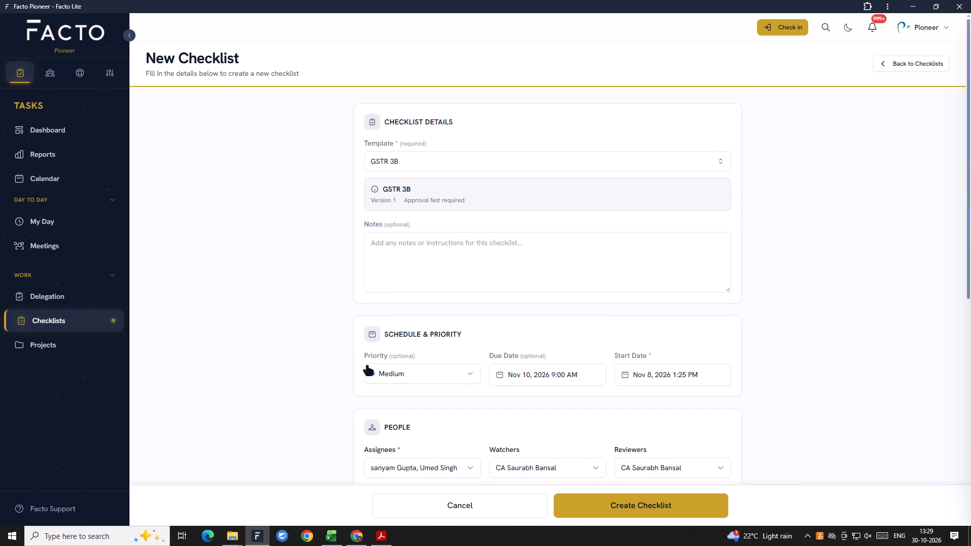
{"action": "scroll", "coordinate": [445, 403], "scroll_direction": "down", "scroll_amount": 9}
{"action": "left_click", "coordinate": [612, 506]}
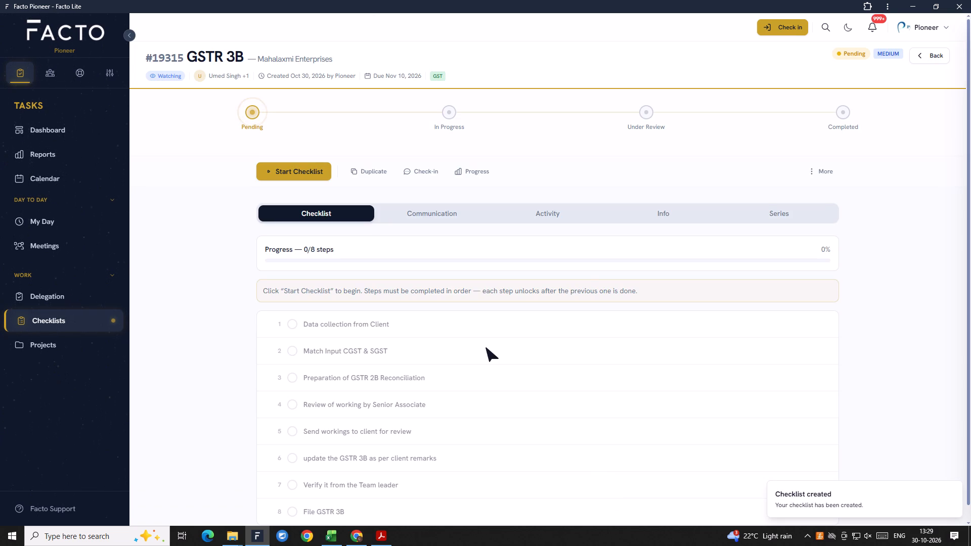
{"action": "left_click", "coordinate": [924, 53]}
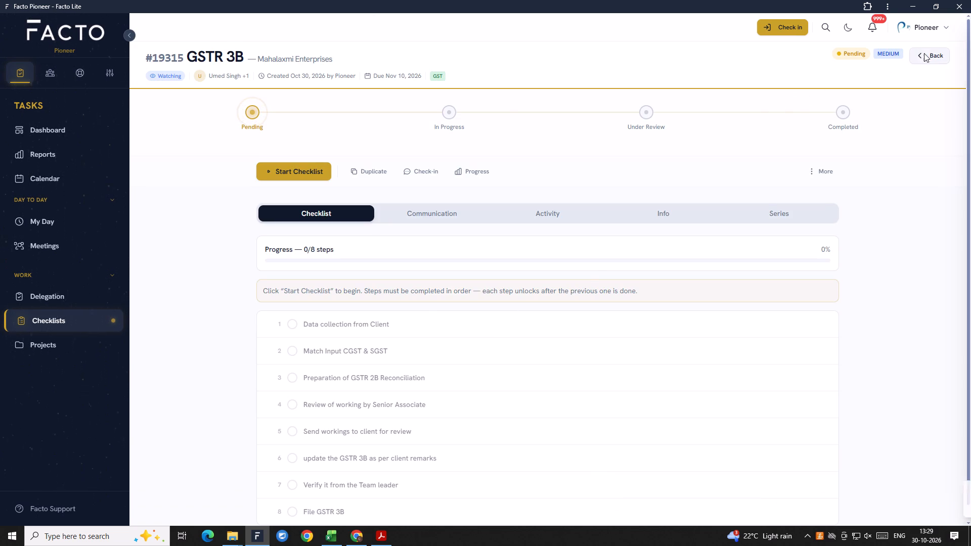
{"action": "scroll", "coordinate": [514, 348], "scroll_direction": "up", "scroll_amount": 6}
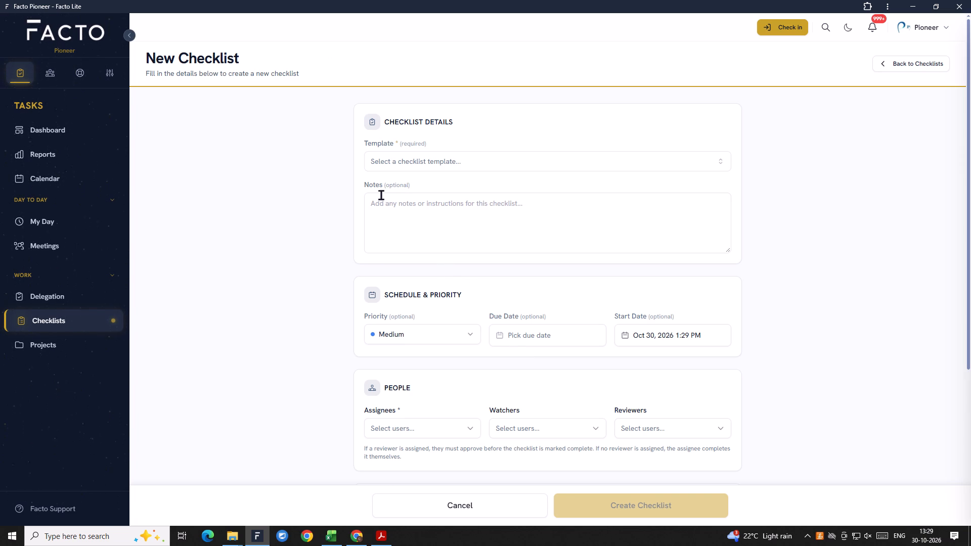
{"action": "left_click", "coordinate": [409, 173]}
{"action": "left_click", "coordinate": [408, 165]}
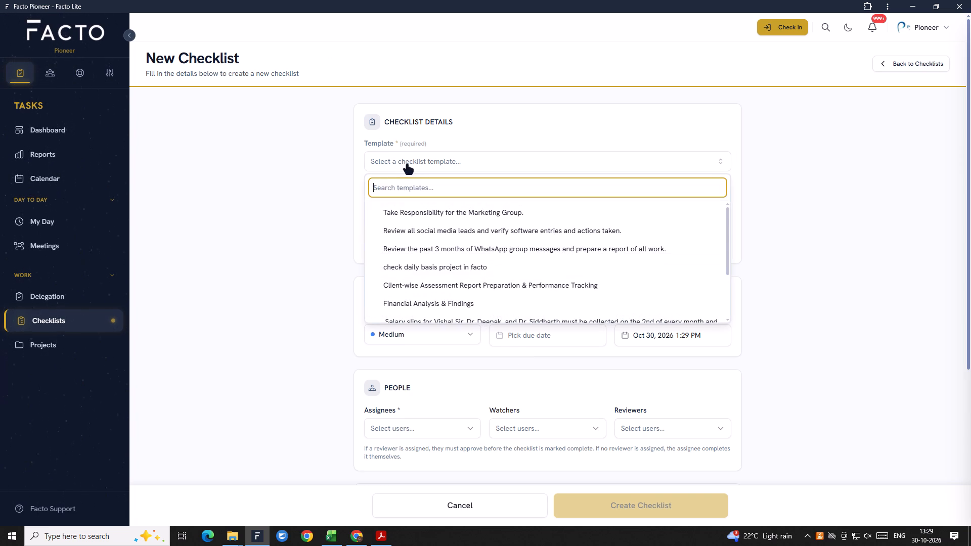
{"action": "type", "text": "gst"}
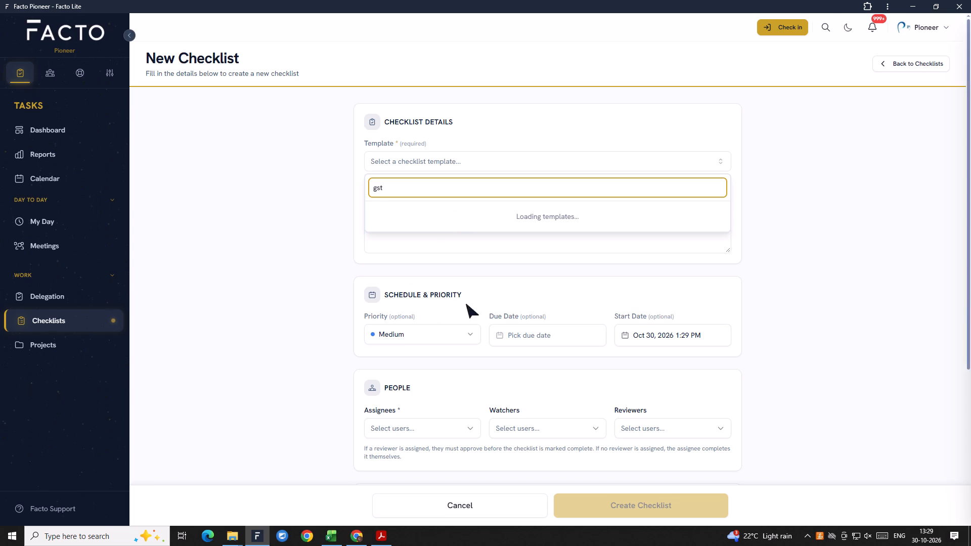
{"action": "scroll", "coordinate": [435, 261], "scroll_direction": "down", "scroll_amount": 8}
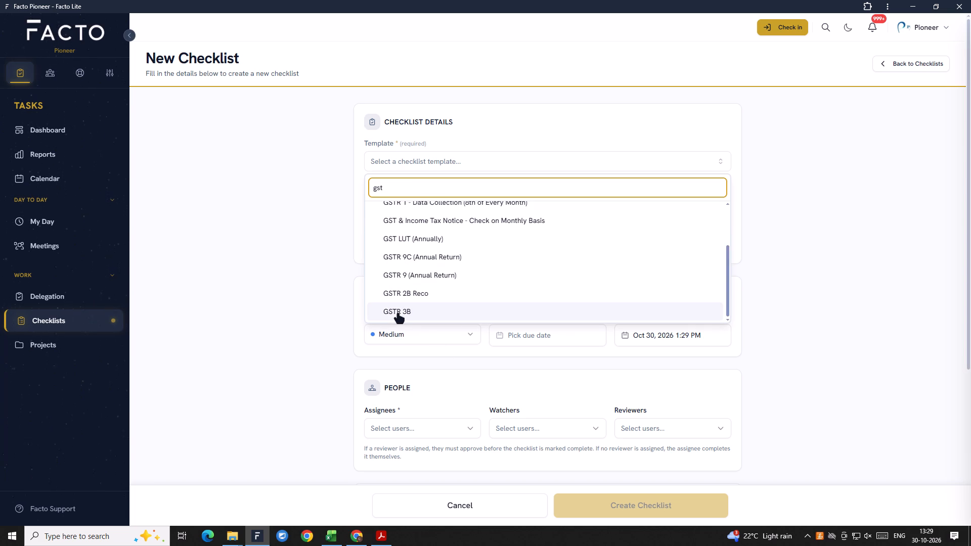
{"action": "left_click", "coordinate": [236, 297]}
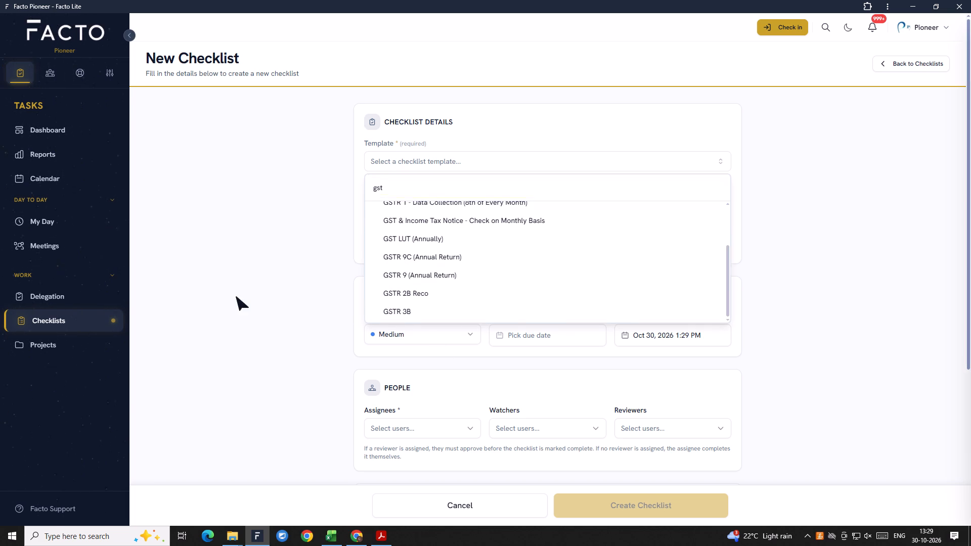
Start another new checklist from the checklists overview, using the GSTR 1 - Data Collection (8th of Every Month) template.
{"action": "left_click", "coordinate": [53, 319]}
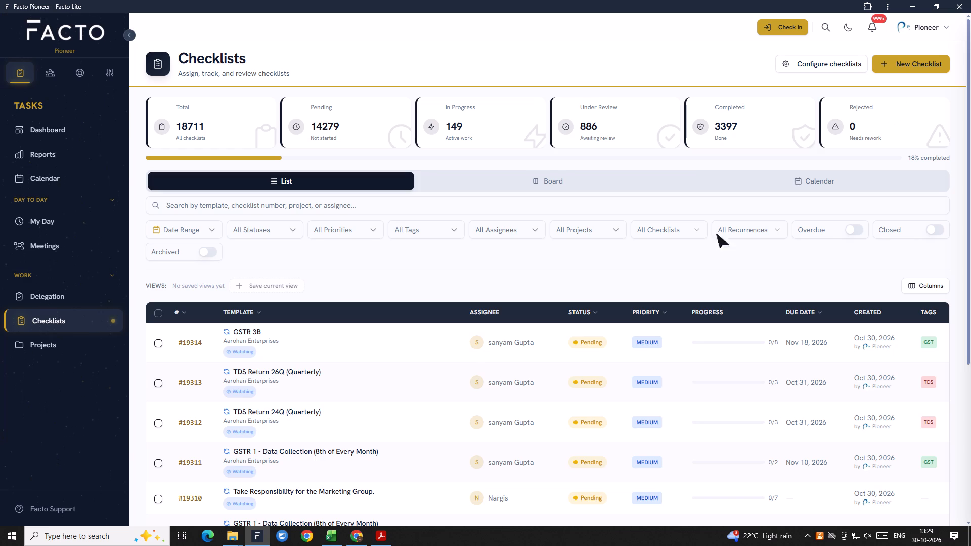
{"action": "left_click", "coordinate": [63, 317]}
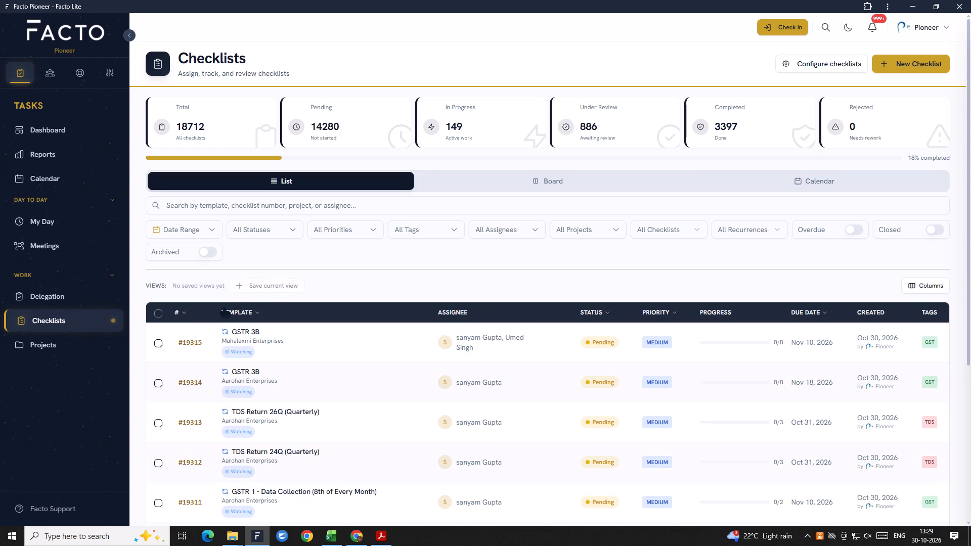
{"action": "left_click", "coordinate": [933, 68]}
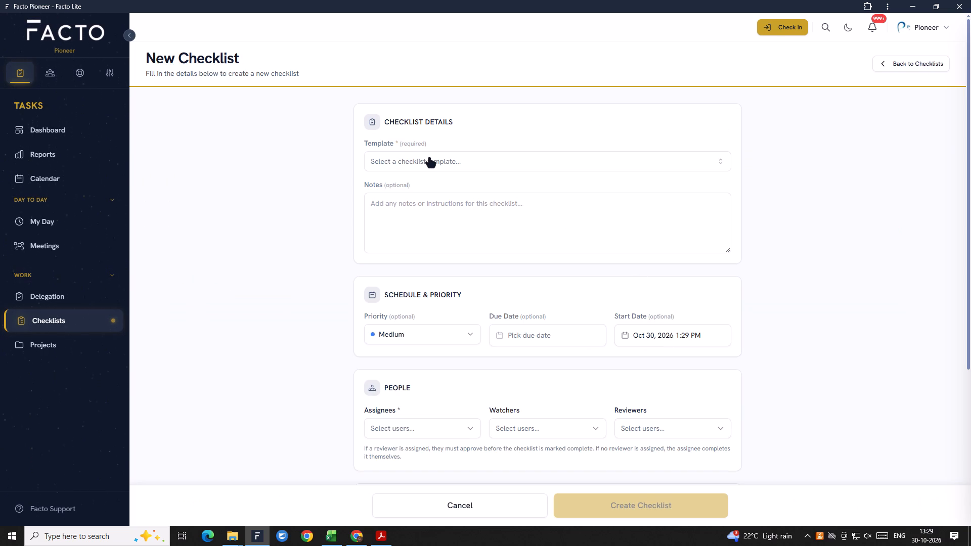
{"action": "left_click", "coordinate": [429, 159]}
{"action": "key", "text": "g"}
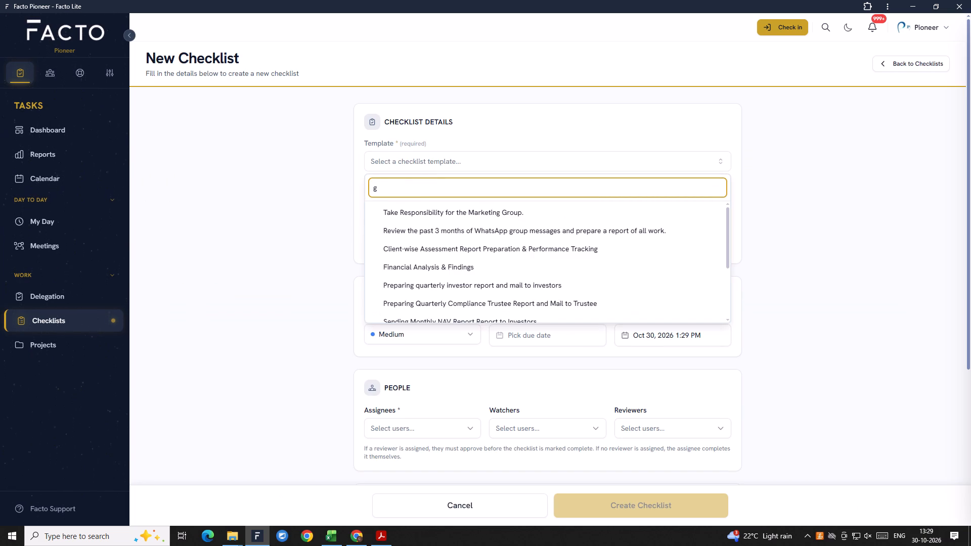
{"action": "type", "text": "st"}
{"action": "scroll", "coordinate": [437, 237], "scroll_direction": "down", "scroll_amount": 3}
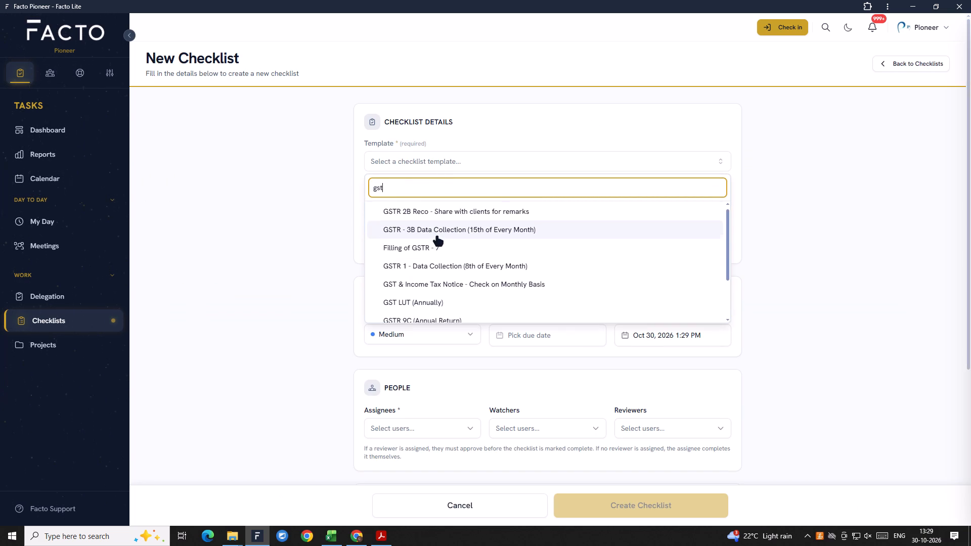
{"action": "scroll", "coordinate": [457, 254], "scroll_direction": "down", "scroll_amount": 1}
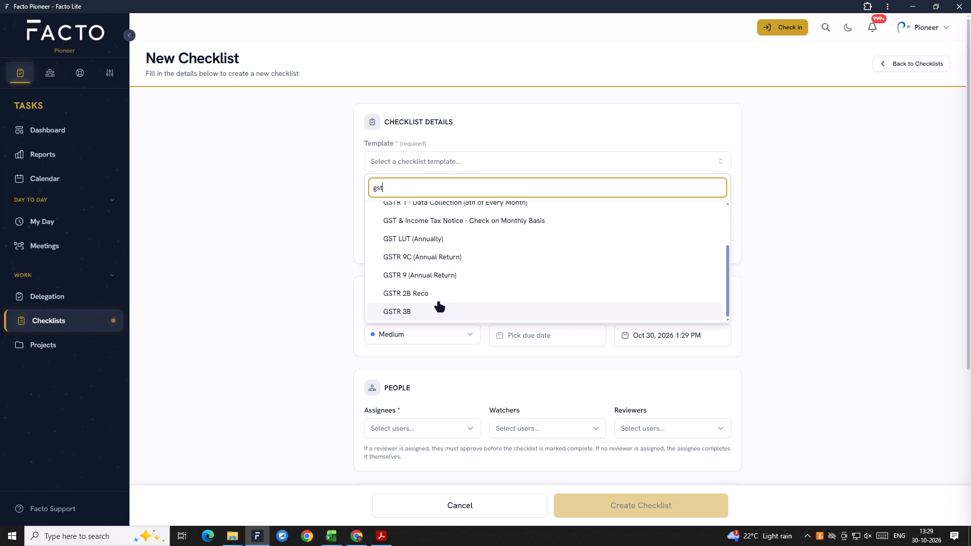
{"action": "scroll", "coordinate": [436, 294], "scroll_direction": "up", "scroll_amount": 1}
{"action": "scroll", "coordinate": [455, 296], "scroll_direction": "down", "scroll_amount": 2}
{"action": "scroll", "coordinate": [461, 293], "scroll_direction": "up", "scroll_amount": 1}
{"action": "scroll", "coordinate": [460, 252], "scroll_direction": "up", "scroll_amount": 1}
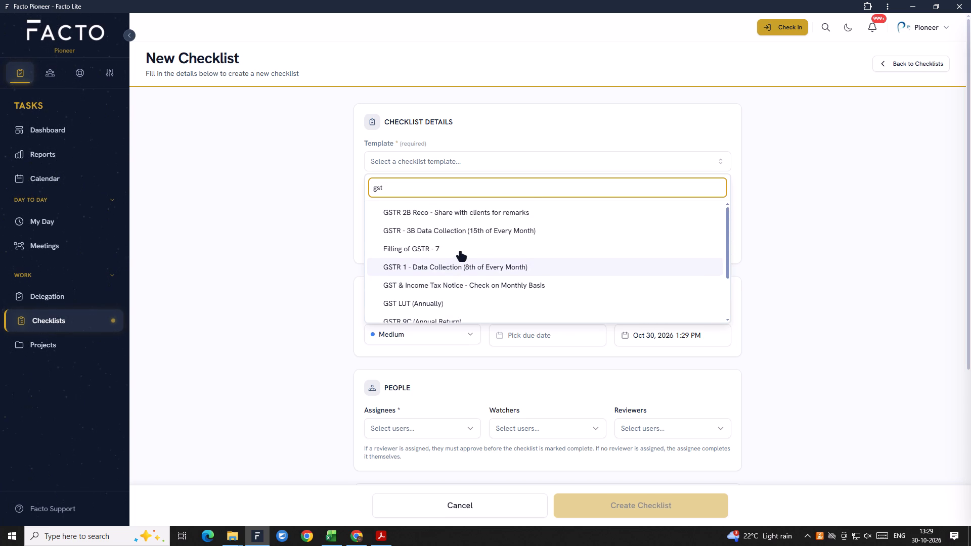
{"action": "scroll", "coordinate": [460, 252], "scroll_direction": "down", "scroll_amount": 5}
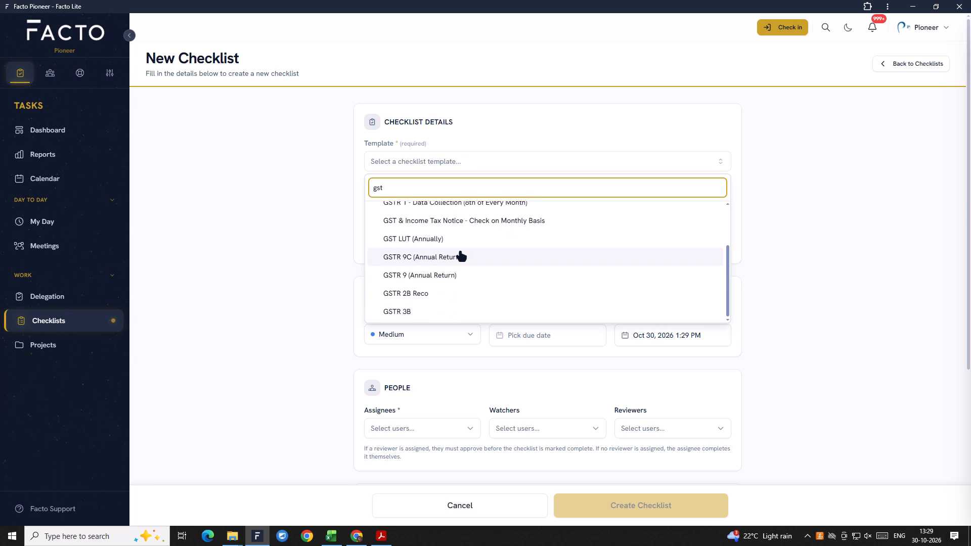
{"action": "scroll", "coordinate": [460, 252], "scroll_direction": "up", "scroll_amount": 6}
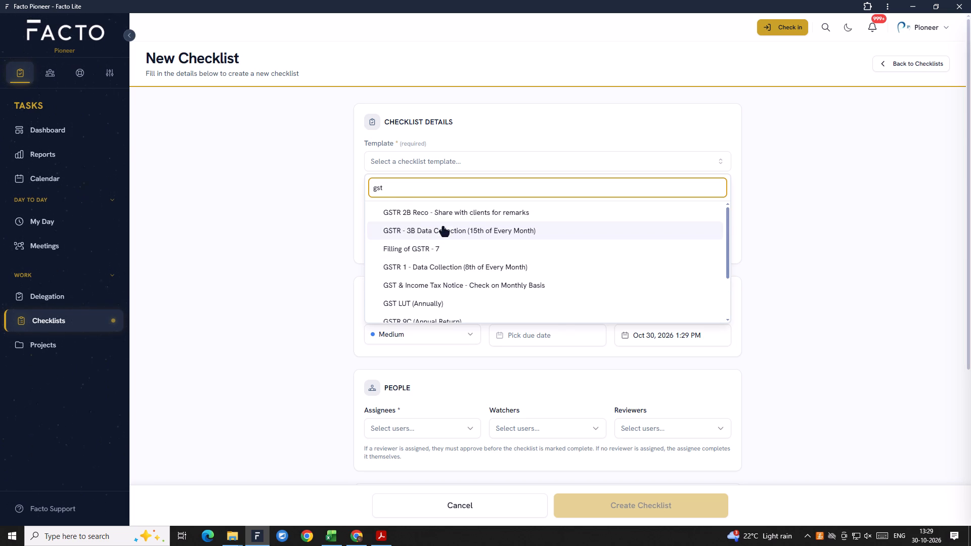
{"action": "left_click", "coordinate": [433, 268]}
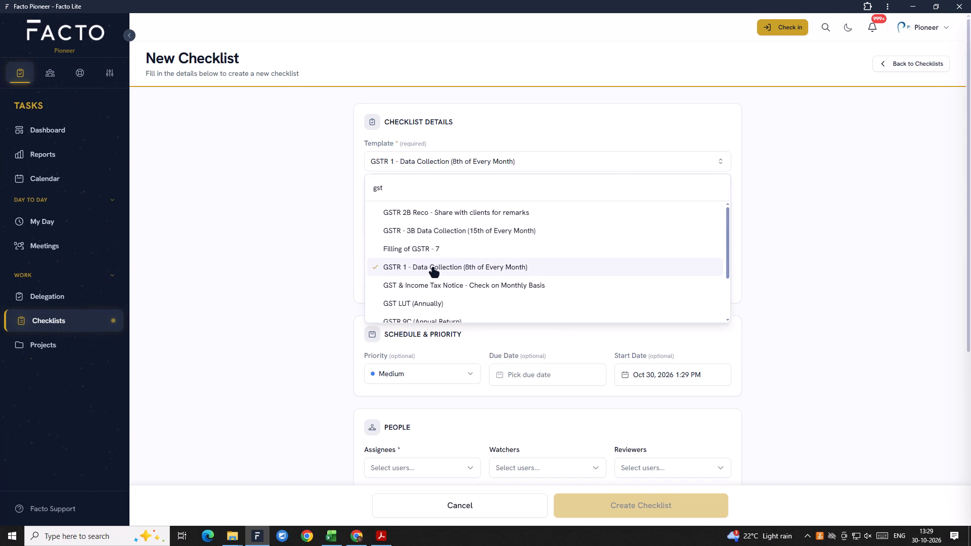
Set the checklist's due date to Nov 10, 2026 at 9:00 AM.
{"action": "scroll", "coordinate": [469, 247], "scroll_direction": "down", "scroll_amount": 2}
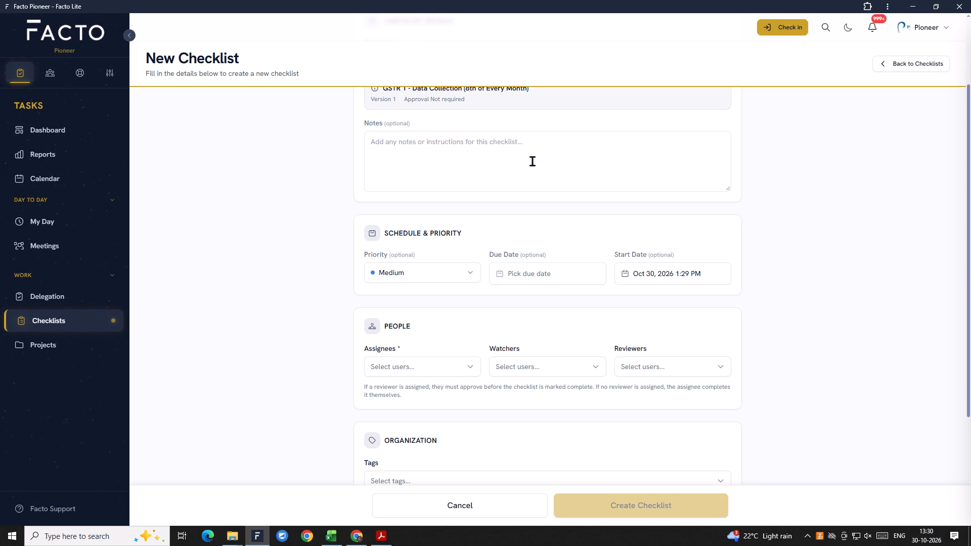
{"action": "left_click", "coordinate": [549, 268]}
{"action": "left_click", "coordinate": [487, 186]}
{"action": "scroll", "coordinate": [487, 190], "scroll_direction": "up", "scroll_amount": 2}
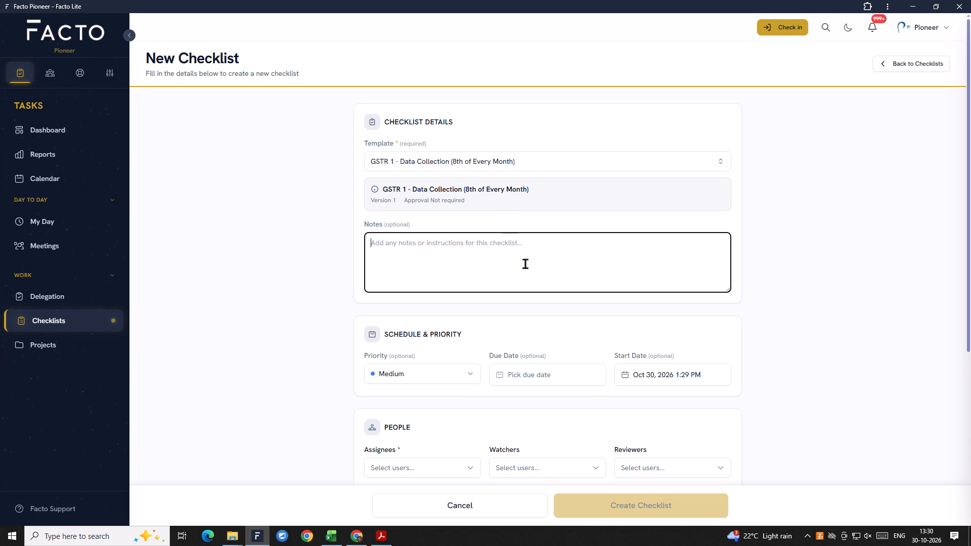
{"action": "scroll", "coordinate": [483, 262], "scroll_direction": "down", "scroll_amount": 4}
{"action": "left_click", "coordinate": [517, 178]}
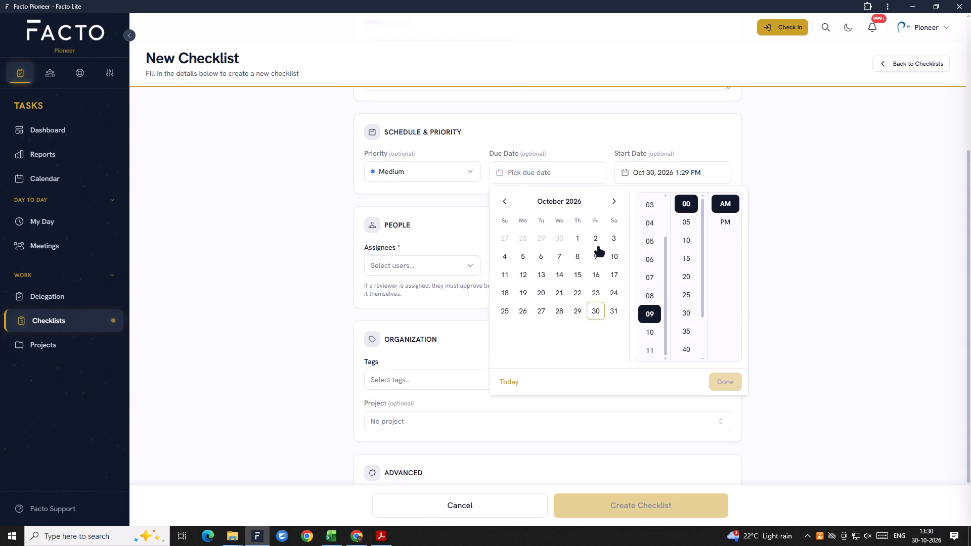
{"action": "left_click", "coordinate": [612, 205]}
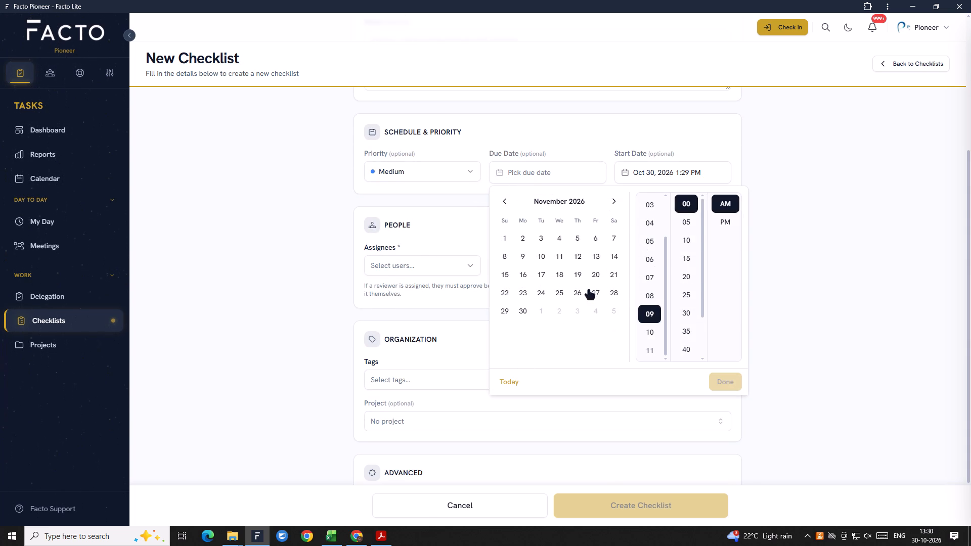
{"action": "left_click", "coordinate": [542, 260]}
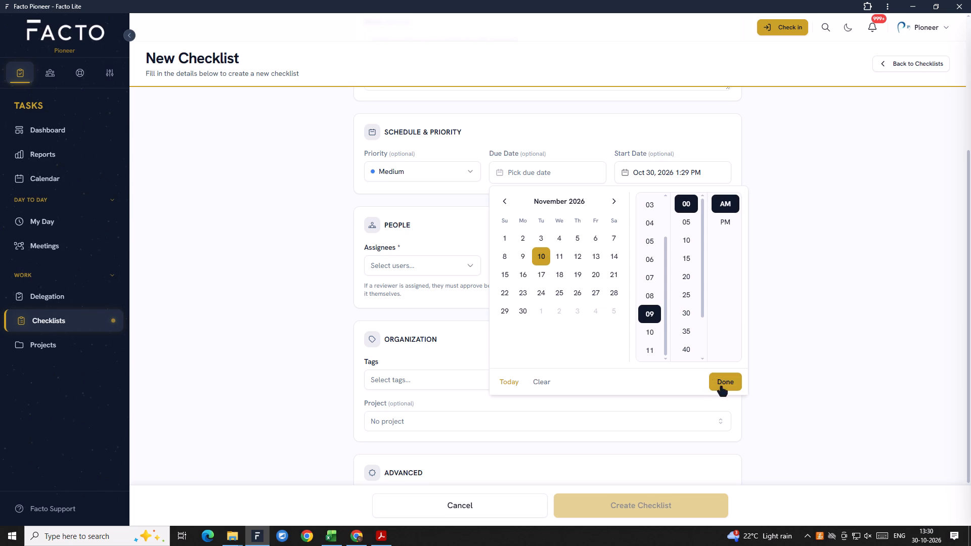
{"action": "left_click", "coordinate": [726, 383]}
Set the checklist's start date to Nov 8, 2026, keeping the 1:29 PM time.
{"action": "left_click", "coordinate": [652, 172]}
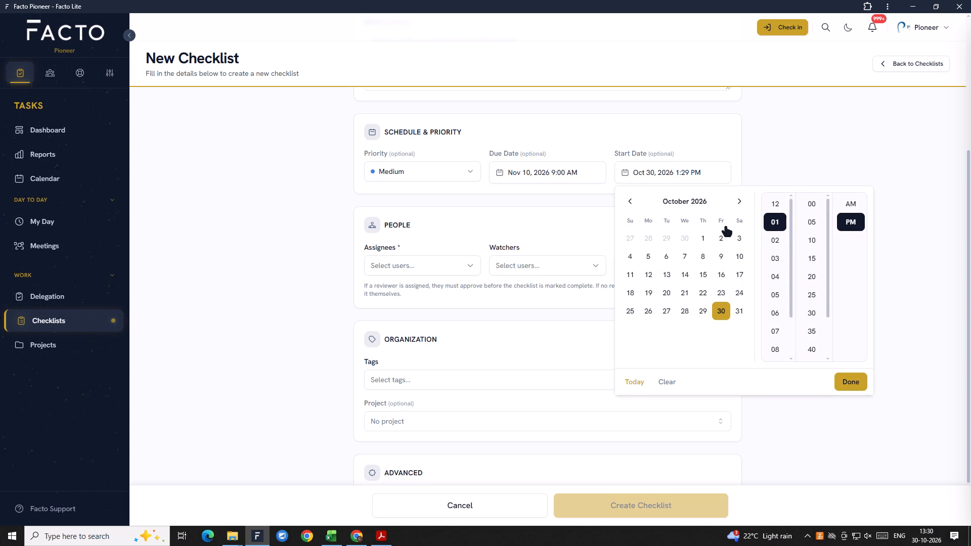
{"action": "left_click", "coordinate": [738, 200]}
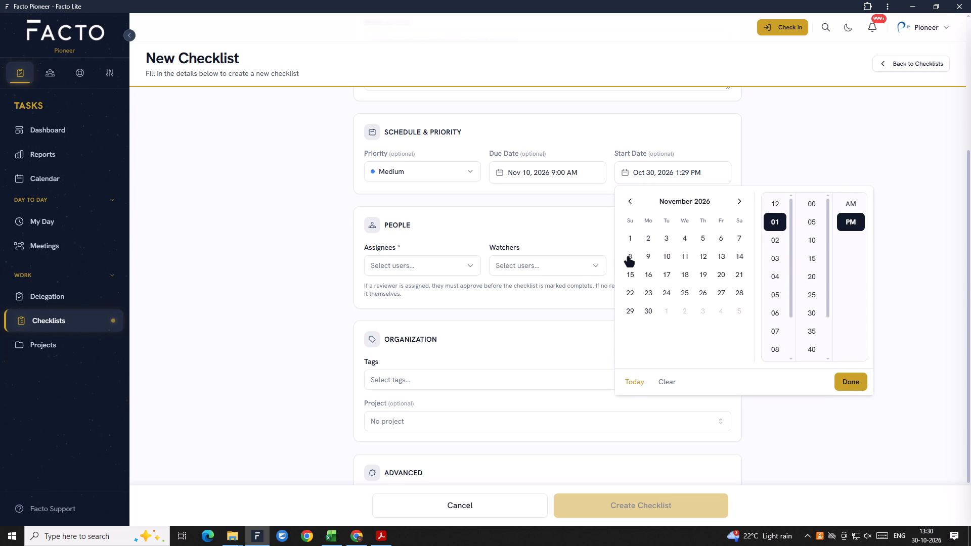
{"action": "left_click", "coordinate": [628, 257]}
{"action": "left_click", "coordinate": [846, 381]}
Assign the checklist to Umed and Sanyam.
{"action": "scroll", "coordinate": [456, 319], "scroll_direction": "down", "scroll_amount": 1}
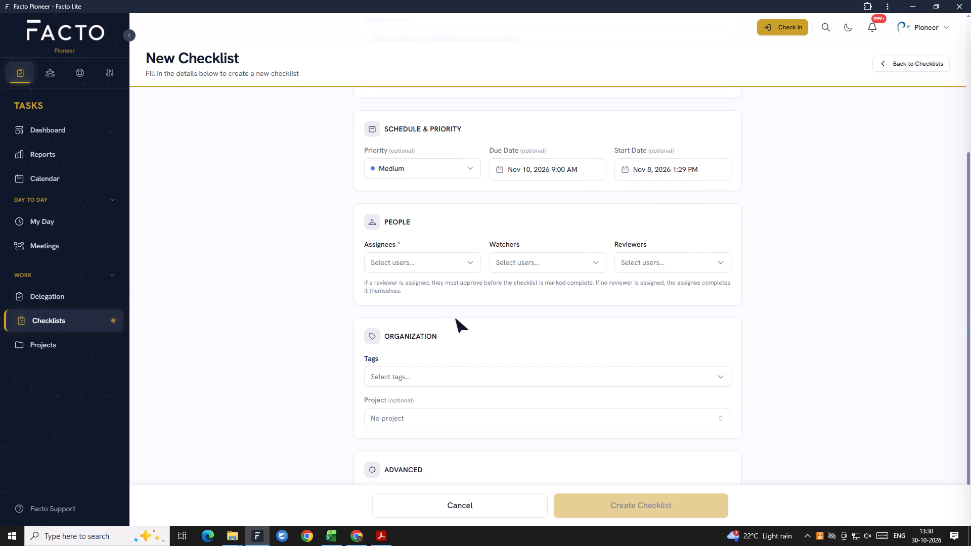
{"action": "left_click", "coordinate": [404, 206]}
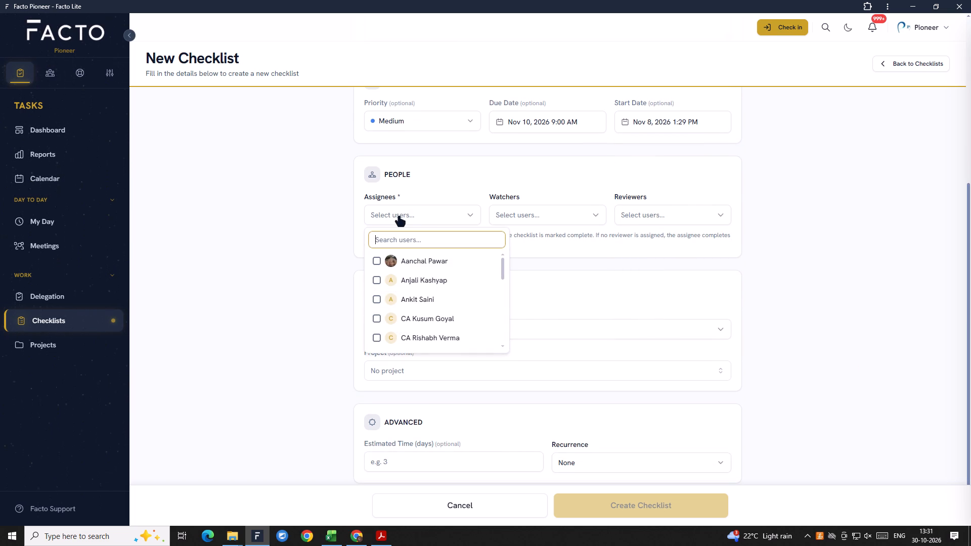
{"action": "key", "text": "s"}
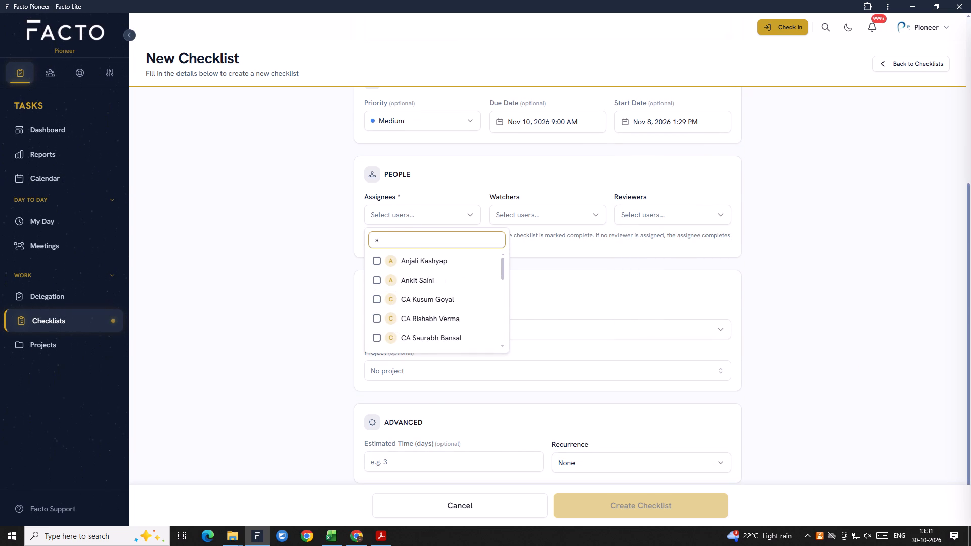
{"action": "key", "text": "BackSpace"}
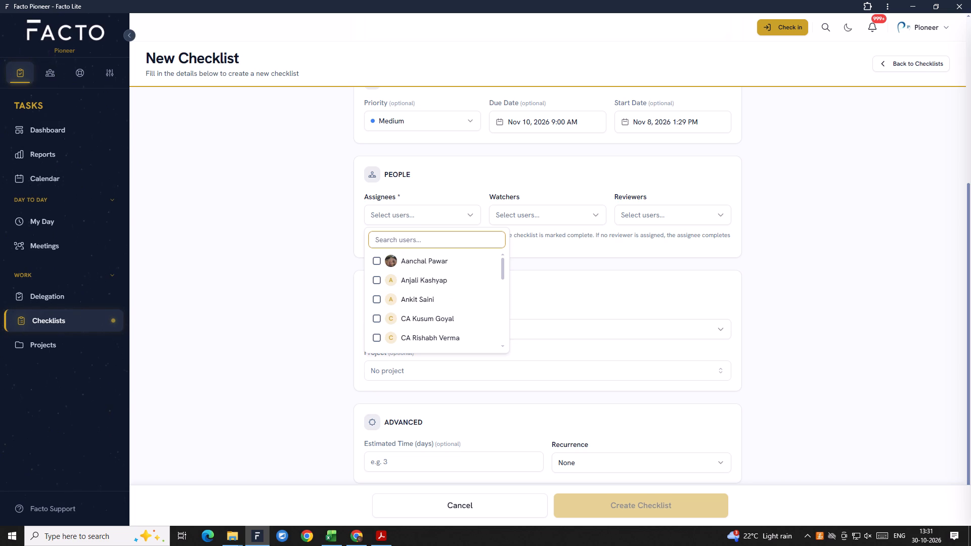
{"action": "type", "text": "umed"}
{"action": "left_click", "coordinate": [416, 264]}
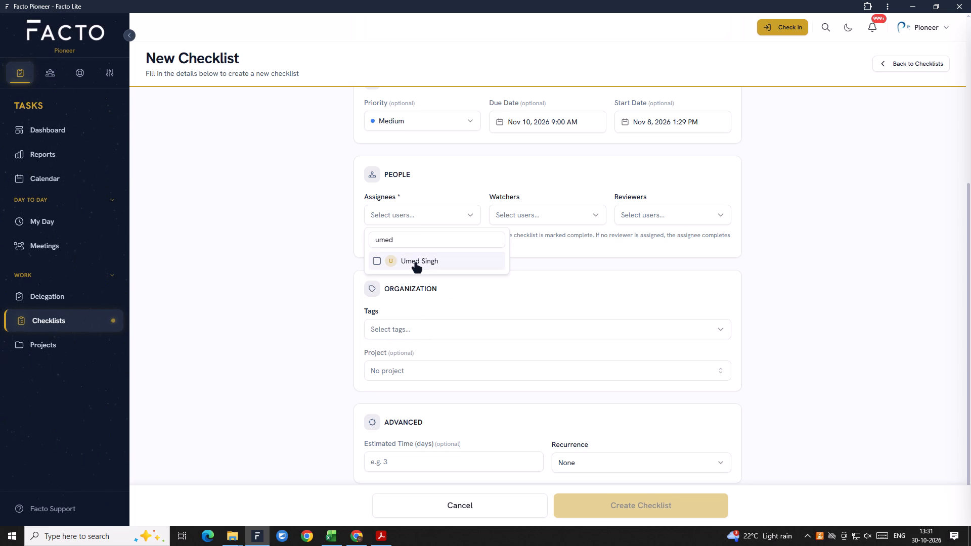
{"action": "left_click", "coordinate": [427, 242]}
{"action": "key", "text": "BackSpace"}
{"action": "key", "text": "BackSpace"}
{"action": "key", "text": "BackSpace"}
{"action": "key", "text": "BackSpace"}
{"action": "key", "text": "BackSpace"}
{"action": "key", "text": "BackSpace"}
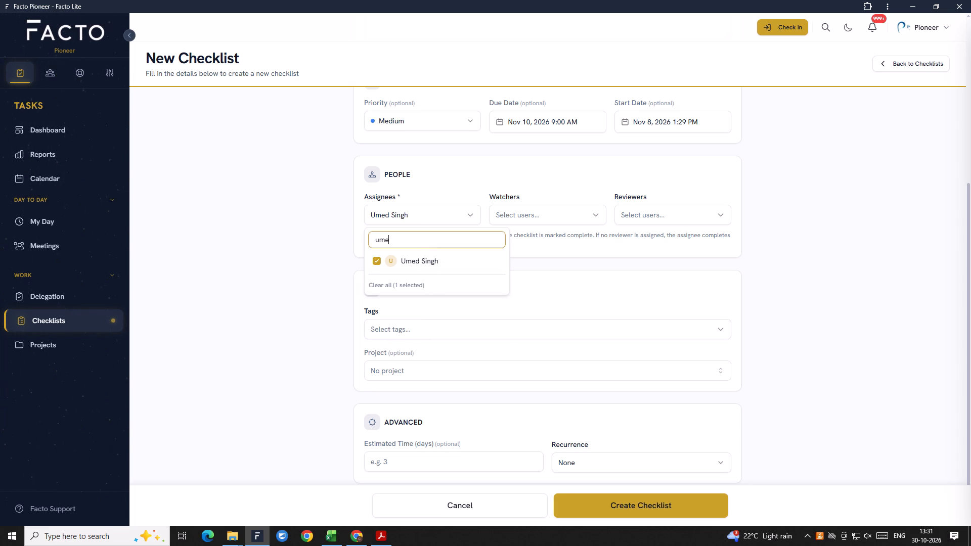
{"action": "type", "text": "sany"}
{"action": "left_click", "coordinate": [429, 261]}
{"action": "left_click", "coordinate": [578, 291]}
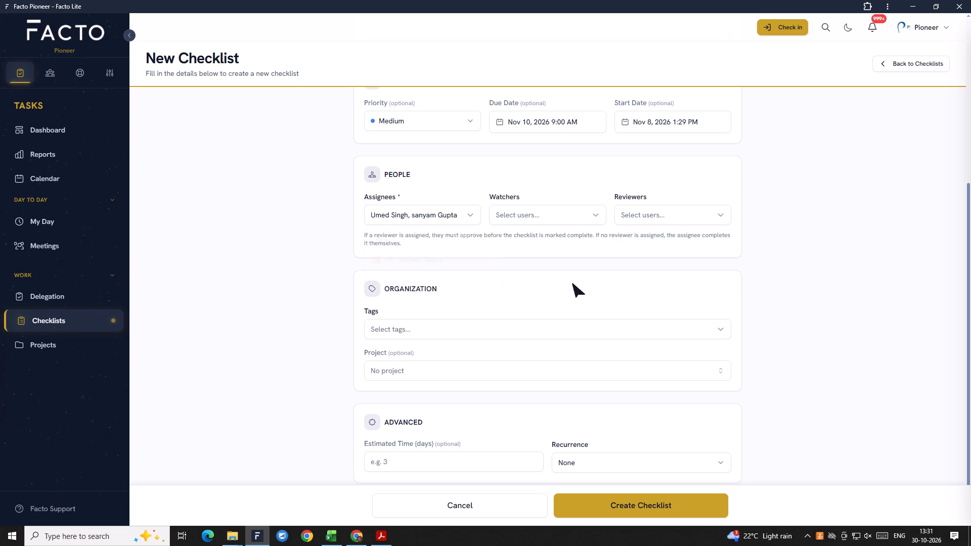
Set CA Saurabh as both the watcher and the reviewer of the checklist.
{"action": "left_click", "coordinate": [541, 222]}
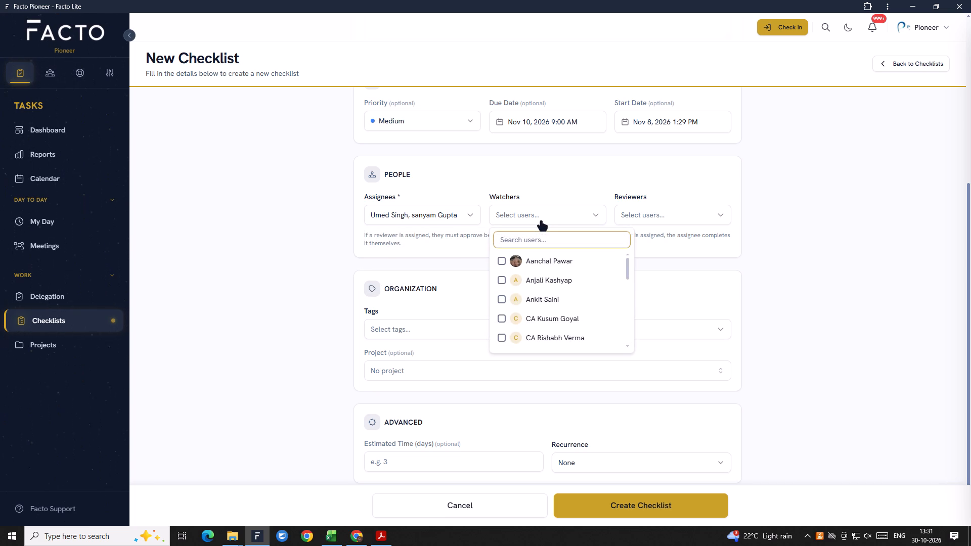
{"action": "type", "text": "ca s"}
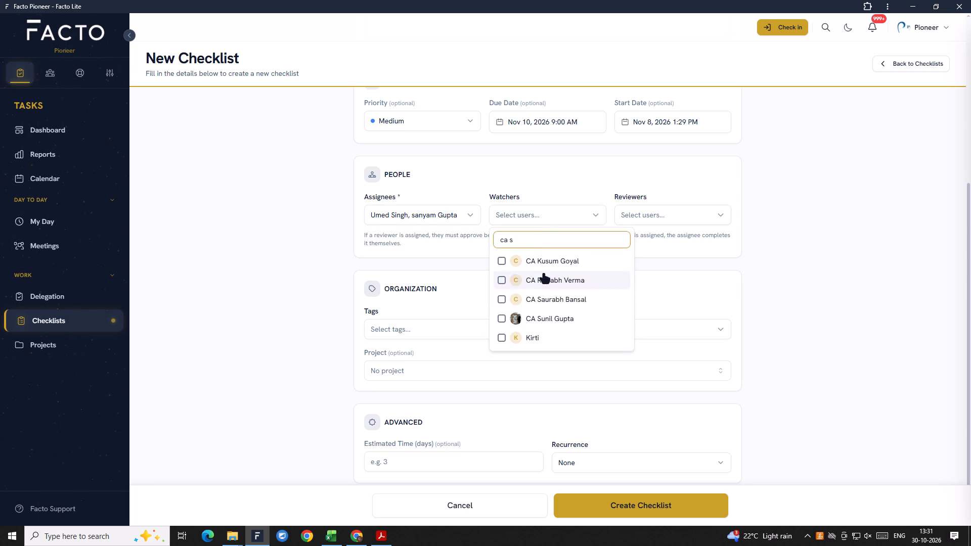
{"action": "left_click", "coordinate": [541, 263]}
{"action": "left_click", "coordinate": [658, 253]}
{"action": "left_click", "coordinate": [652, 217]}
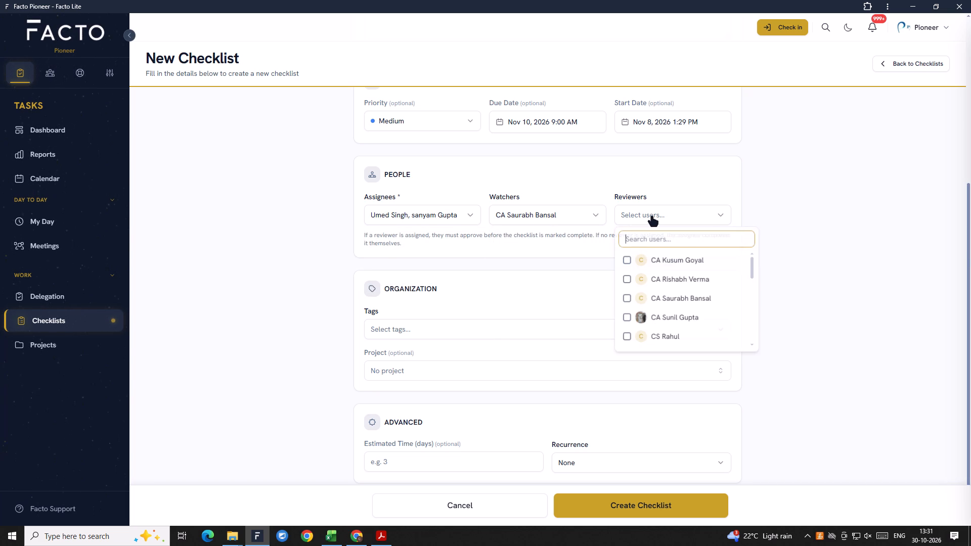
{"action": "type", "text": "ca s"}
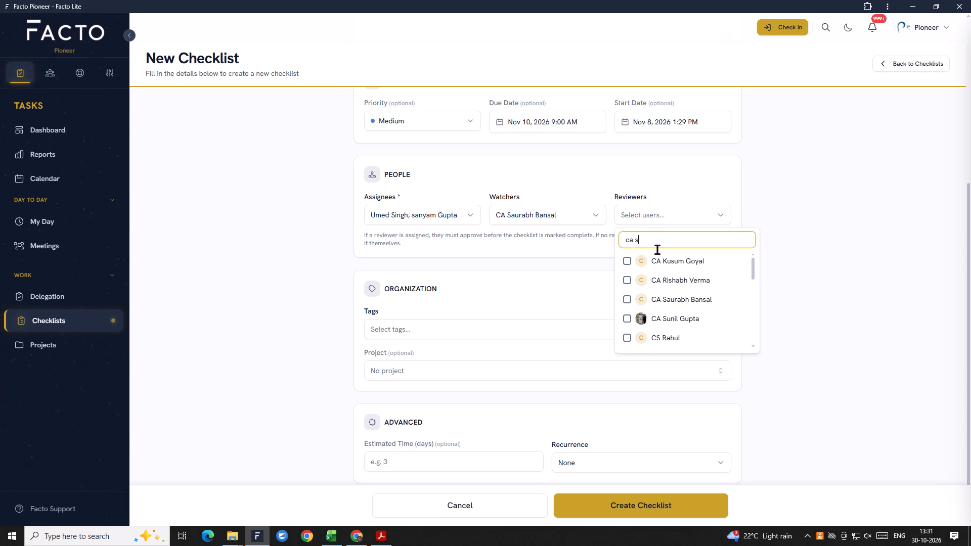
{"action": "left_click", "coordinate": [666, 267]}
{"action": "left_click", "coordinate": [422, 292]}
Tag the checklist with GST and link it to the Mahalaxmi Enterprises project.
{"action": "scroll", "coordinate": [448, 352], "scroll_direction": "down", "scroll_amount": 2}
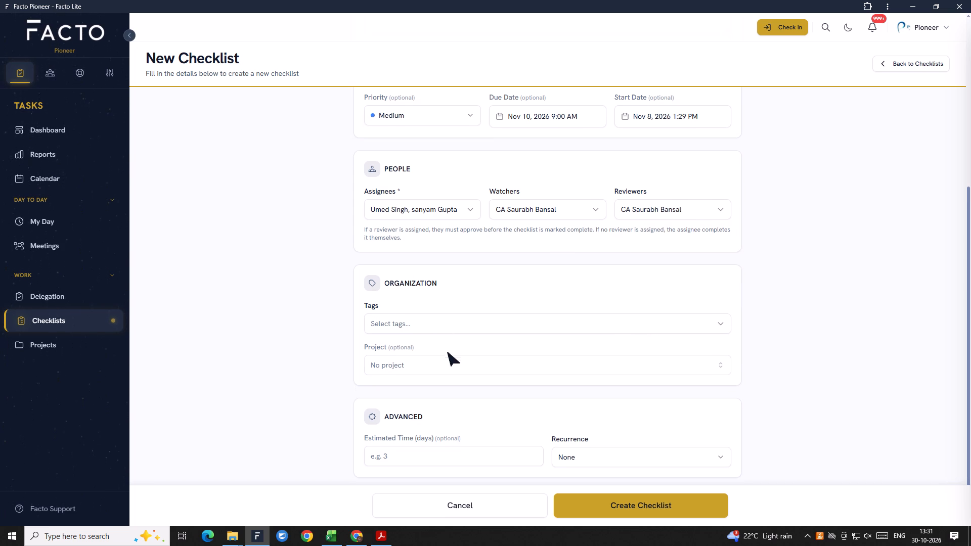
{"action": "left_click", "coordinate": [407, 322]}
{"action": "scroll", "coordinate": [407, 395], "scroll_direction": "down", "scroll_amount": 1}
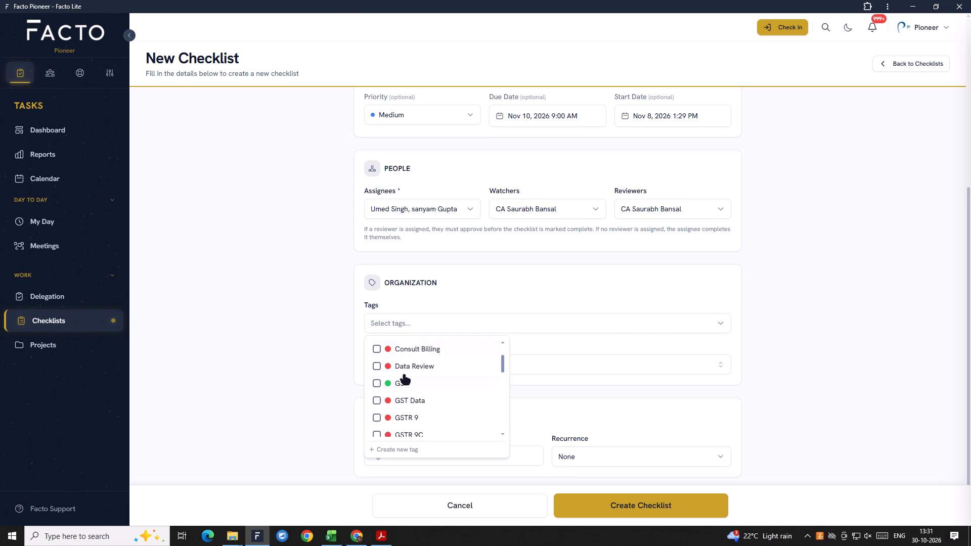
{"action": "left_click", "coordinate": [403, 384]}
{"action": "left_click", "coordinate": [583, 333]}
{"action": "scroll", "coordinate": [449, 387], "scroll_direction": "down", "scroll_amount": 2}
{"action": "left_click", "coordinate": [421, 365]}
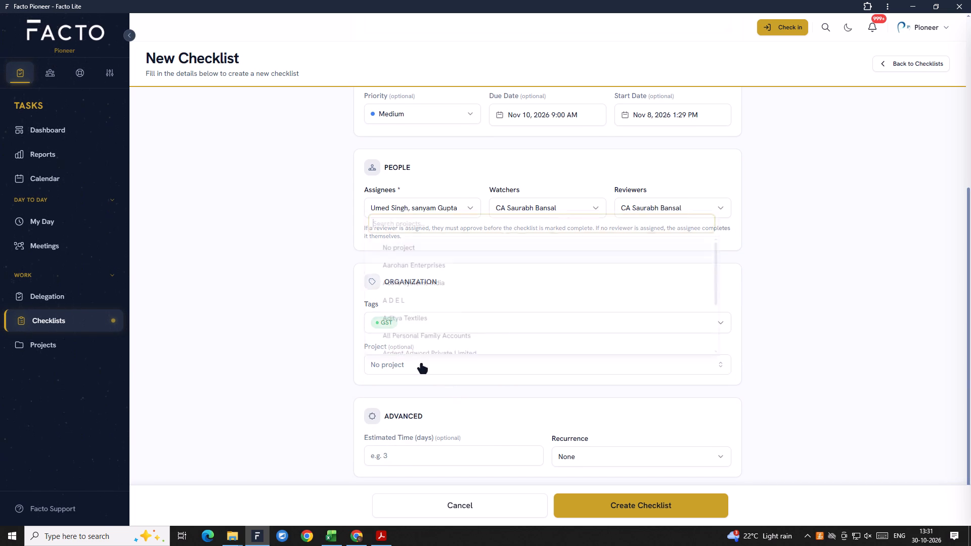
{"action": "type", "text": "maha"}
{"action": "left_click", "coordinate": [416, 429]}
Set the recurrence to Monthly and create the GSTR 1 - Data Collection checklist.
{"action": "scroll", "coordinate": [429, 422], "scroll_direction": "down", "scroll_amount": 3}
{"action": "scroll", "coordinate": [500, 446], "scroll_direction": "down", "scroll_amount": 2}
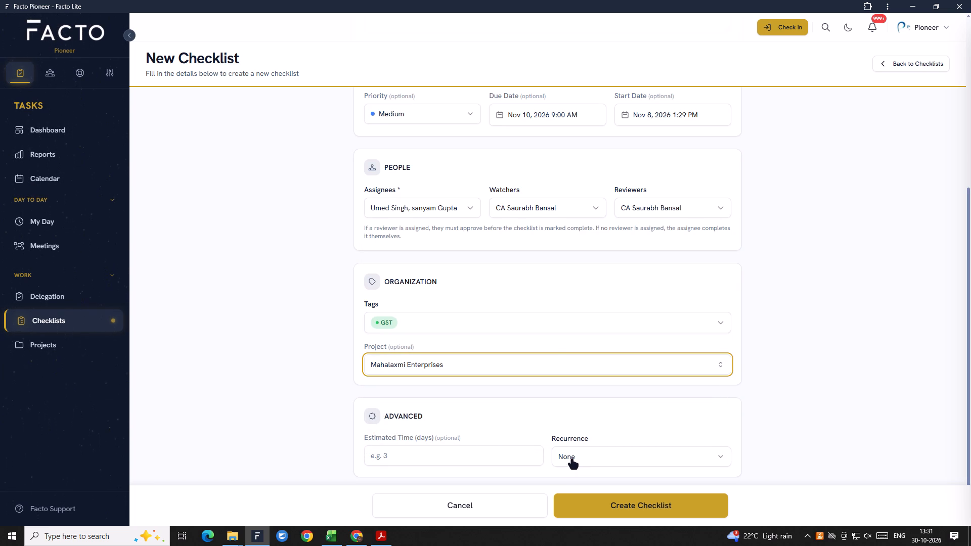
{"action": "left_click", "coordinate": [572, 460]}
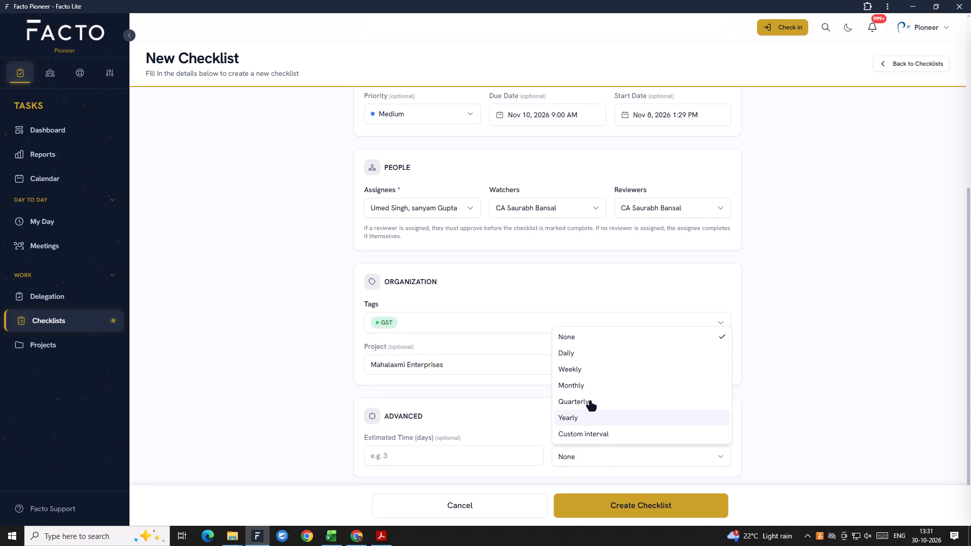
{"action": "left_click", "coordinate": [581, 388]}
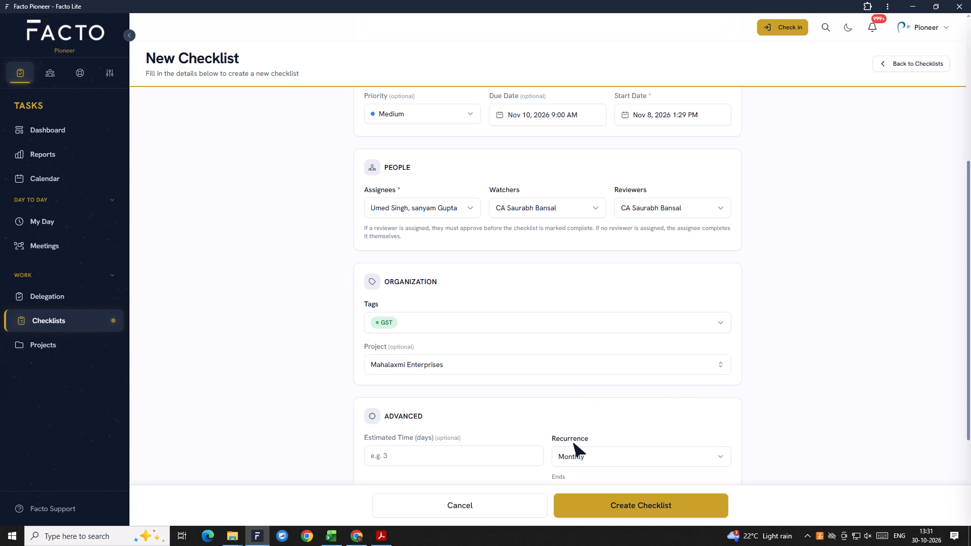
{"action": "scroll", "coordinate": [573, 444], "scroll_direction": "down", "scroll_amount": 5}
{"action": "left_click", "coordinate": [616, 497]}
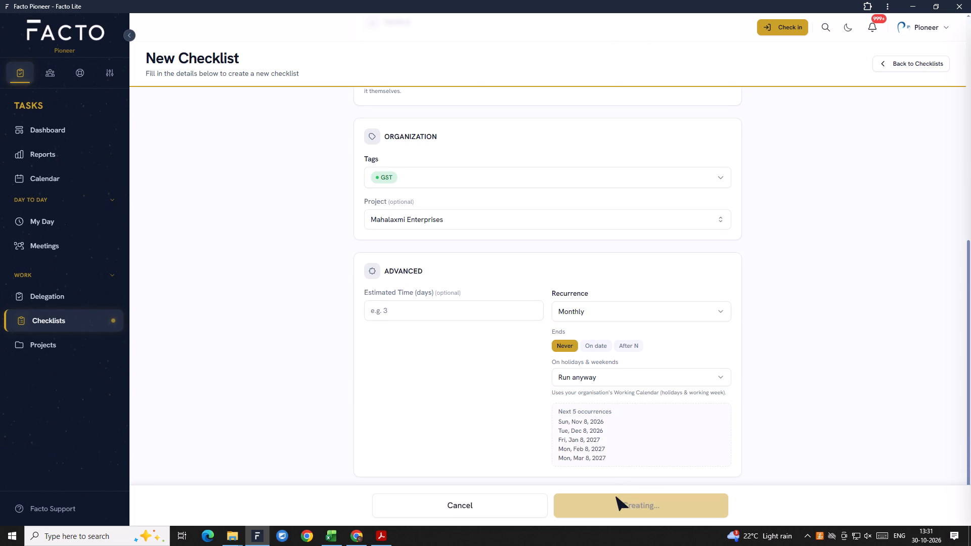
Return to the checklists overview and check the most recently created checklists.
{"action": "scroll", "coordinate": [377, 380], "scroll_direction": "up", "scroll_amount": 2}
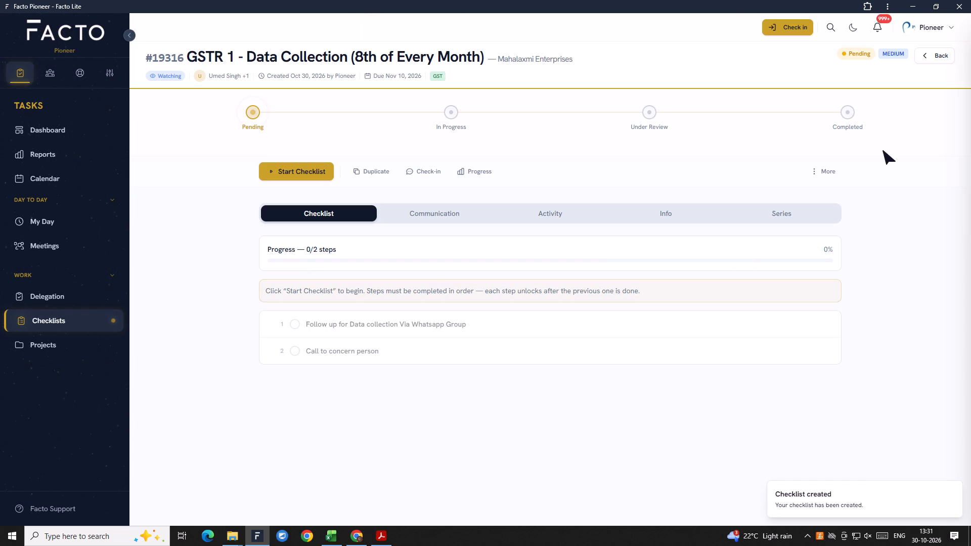
{"action": "left_click", "coordinate": [924, 54]}
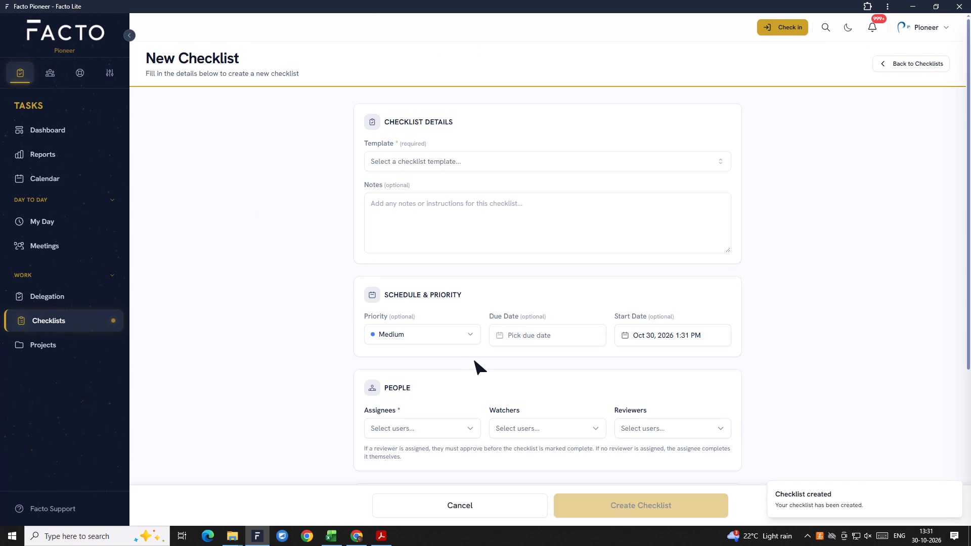
{"action": "scroll", "coordinate": [465, 370], "scroll_direction": "up", "scroll_amount": 4}
{"action": "left_click", "coordinate": [76, 323]}
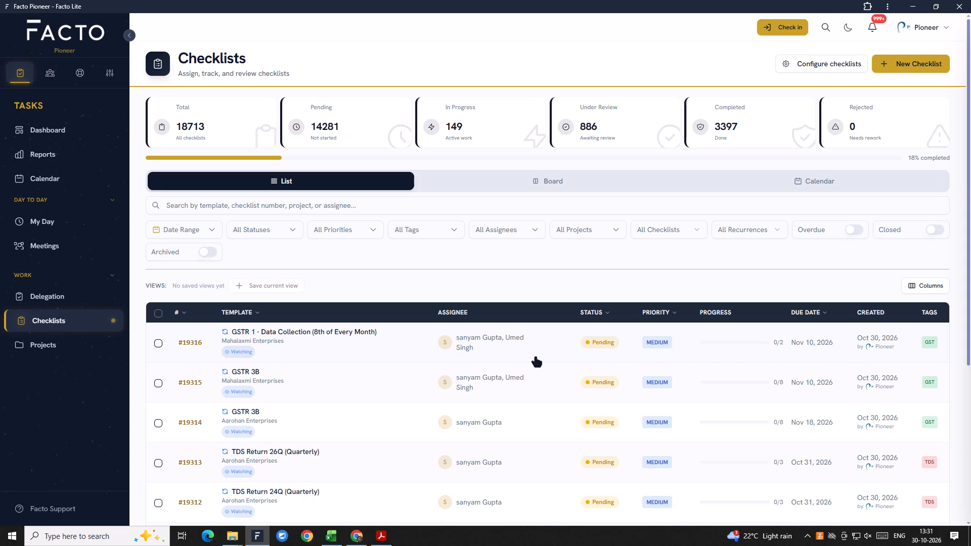
{"action": "scroll", "coordinate": [517, 358], "scroll_direction": "down", "scroll_amount": 2}
{"action": "scroll", "coordinate": [517, 357], "scroll_direction": "up", "scroll_amount": 1}
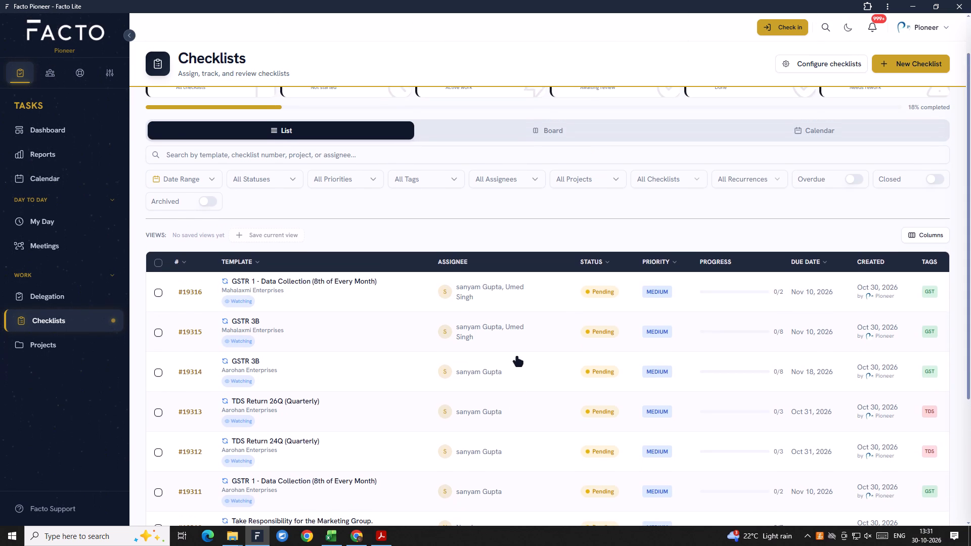
{"action": "scroll", "coordinate": [517, 357], "scroll_direction": "up", "scroll_amount": 2}
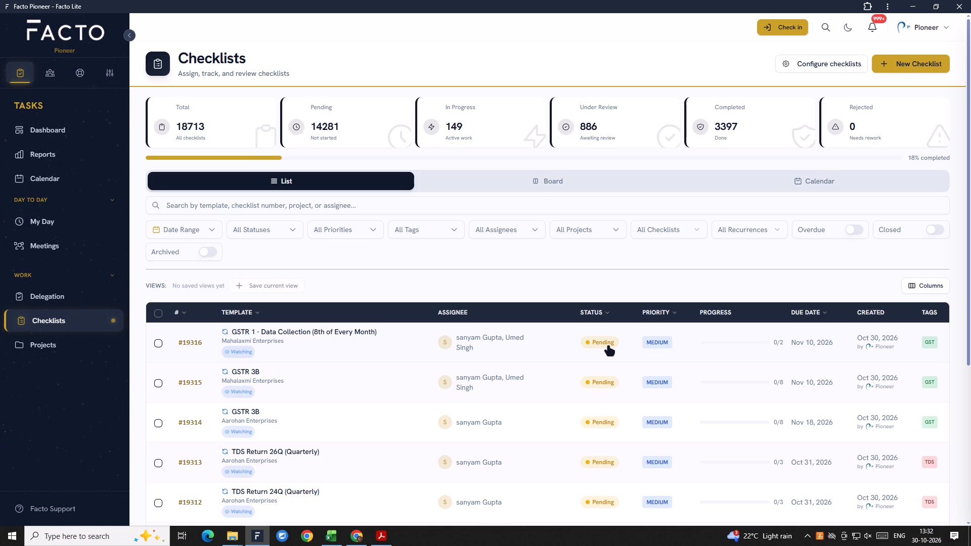
Switch to Excel and close the Client List fy 26-27 workbook, saving its changes.
{"action": "left_click", "coordinate": [338, 532]}
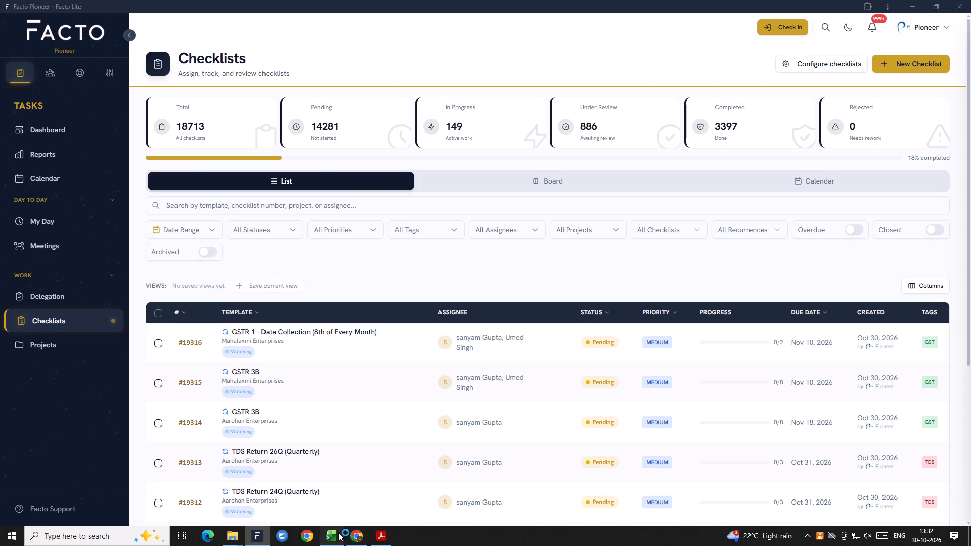
{"action": "left_click", "coordinate": [962, 15]}
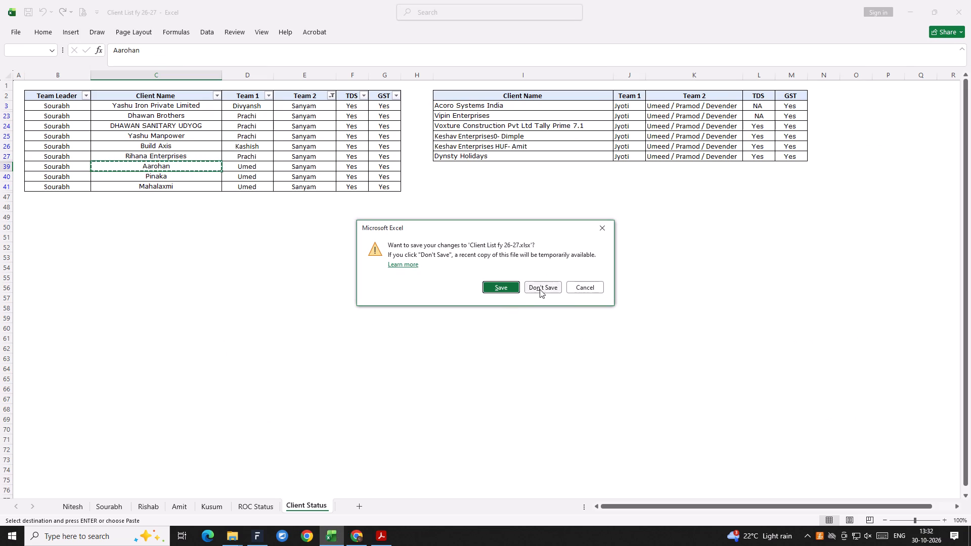
{"action": "left_click", "coordinate": [515, 288]}
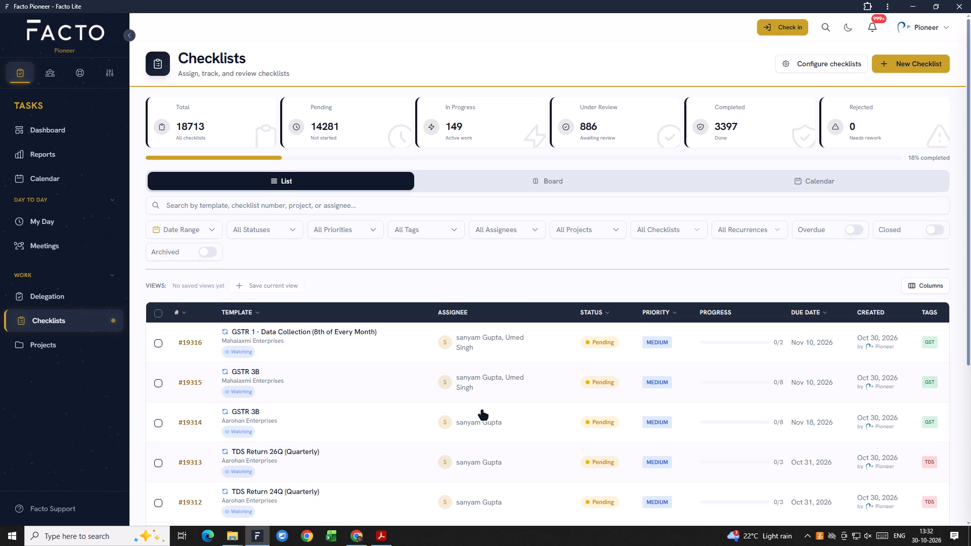
Start another new checklist from the checklists overview, using the TDS Return 24Q (Quarterly) template.
{"action": "scroll", "coordinate": [495, 408], "scroll_direction": "down", "scroll_amount": 2}
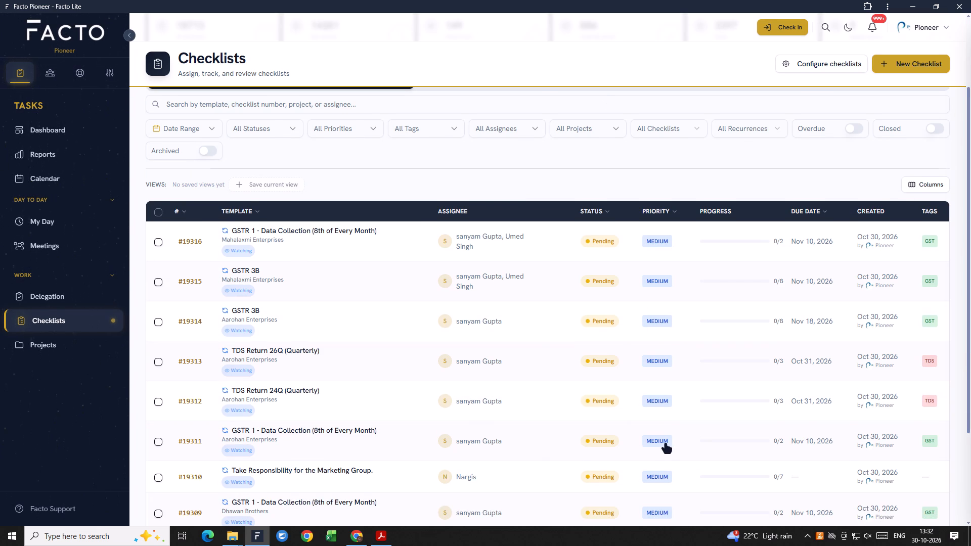
{"action": "scroll", "coordinate": [666, 444], "scroll_direction": "down", "scroll_amount": 2}
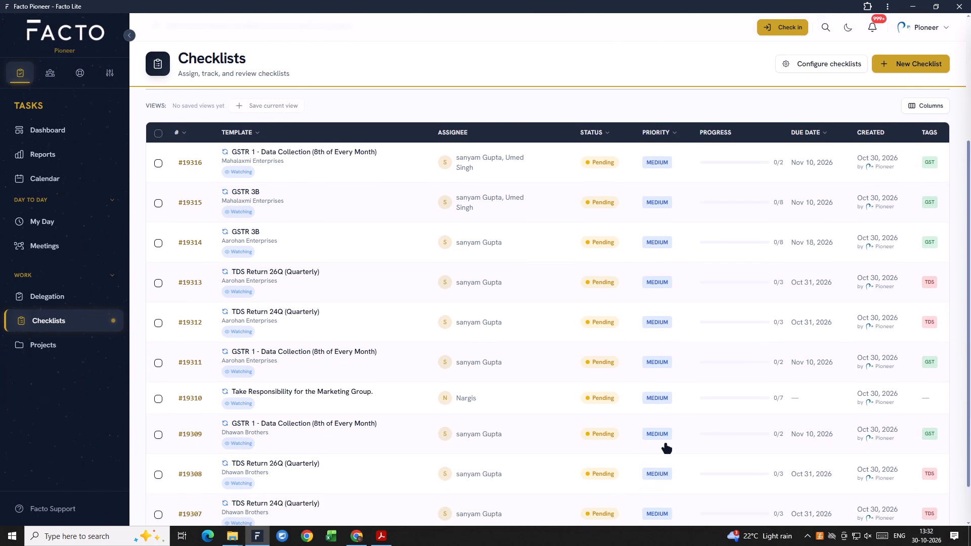
{"action": "scroll", "coordinate": [666, 444], "scroll_direction": "up", "scroll_amount": 2}
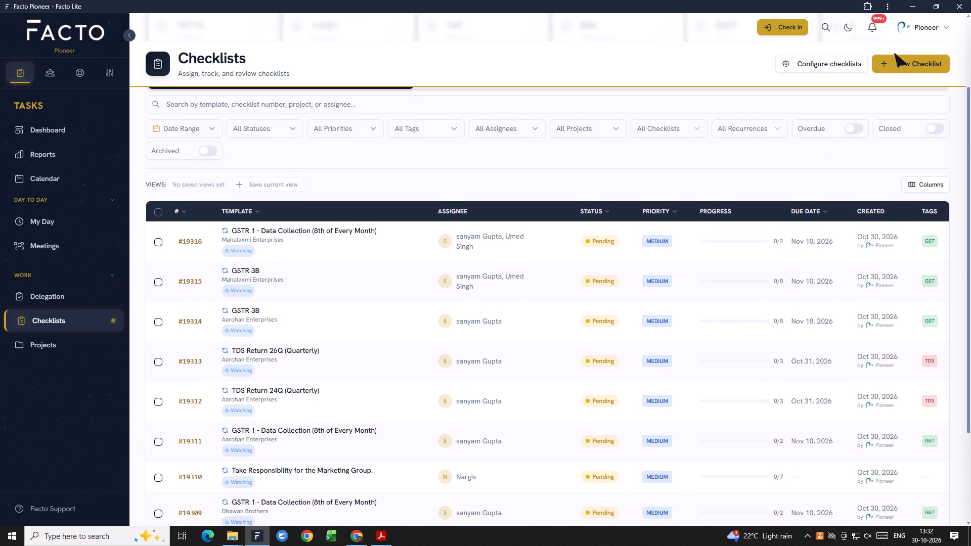
{"action": "left_click", "coordinate": [897, 61]}
{"action": "scroll", "coordinate": [448, 232], "scroll_direction": "up", "scroll_amount": 5}
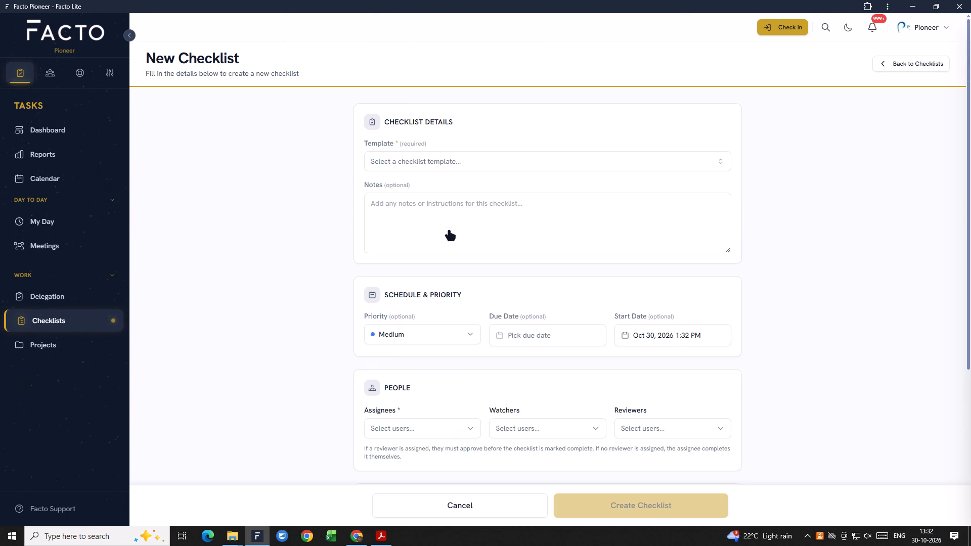
{"action": "scroll", "coordinate": [449, 232], "scroll_direction": "up", "scroll_amount": 3}
{"action": "left_click", "coordinate": [409, 160]}
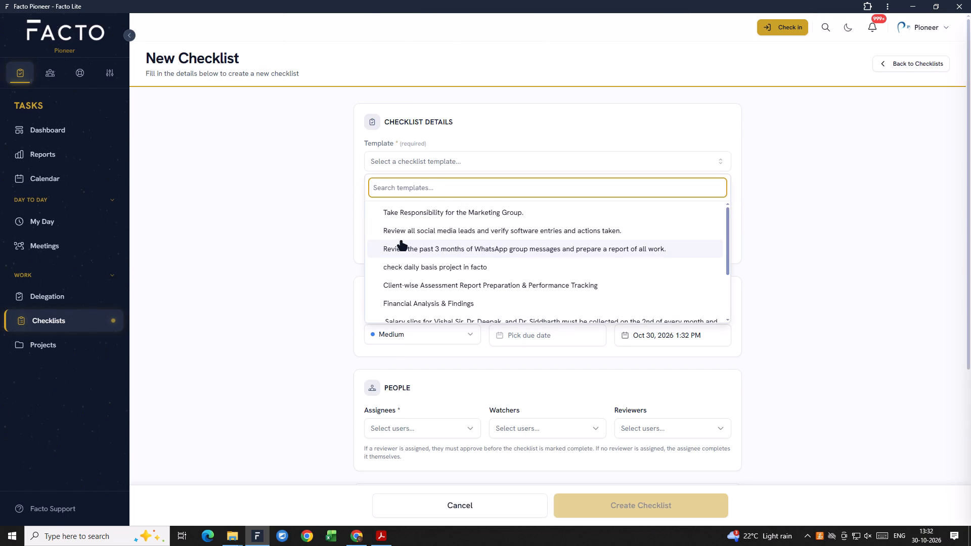
{"action": "type", "text": "tds"}
{"action": "scroll", "coordinate": [418, 263], "scroll_direction": "down", "scroll_amount": 1}
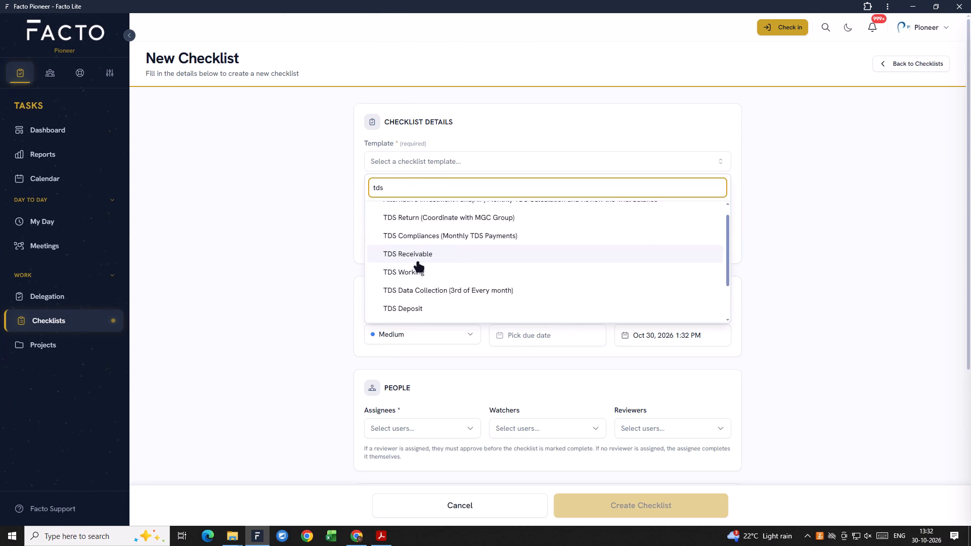
{"action": "scroll", "coordinate": [432, 267], "scroll_direction": "down", "scroll_amount": 3}
{"action": "scroll", "coordinate": [409, 247], "scroll_direction": "up", "scroll_amount": 2}
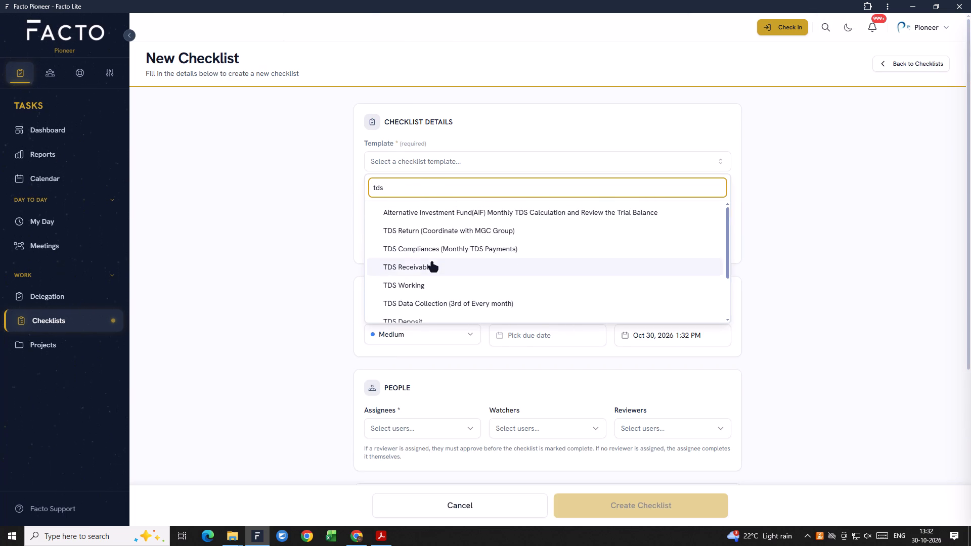
{"action": "scroll", "coordinate": [434, 264], "scroll_direction": "down", "scroll_amount": 4}
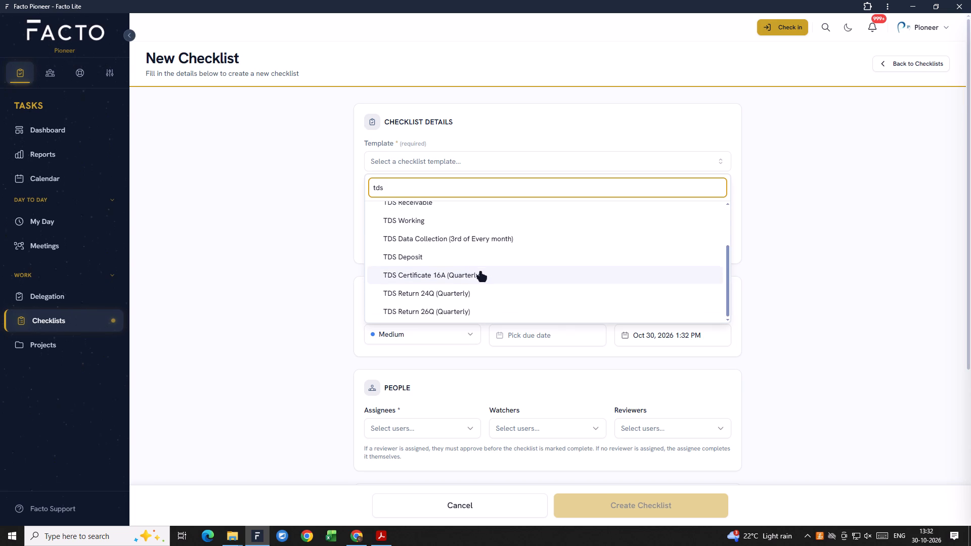
{"action": "left_click", "coordinate": [440, 295]}
{"action": "scroll", "coordinate": [509, 309], "scroll_direction": "down", "scroll_amount": 2}
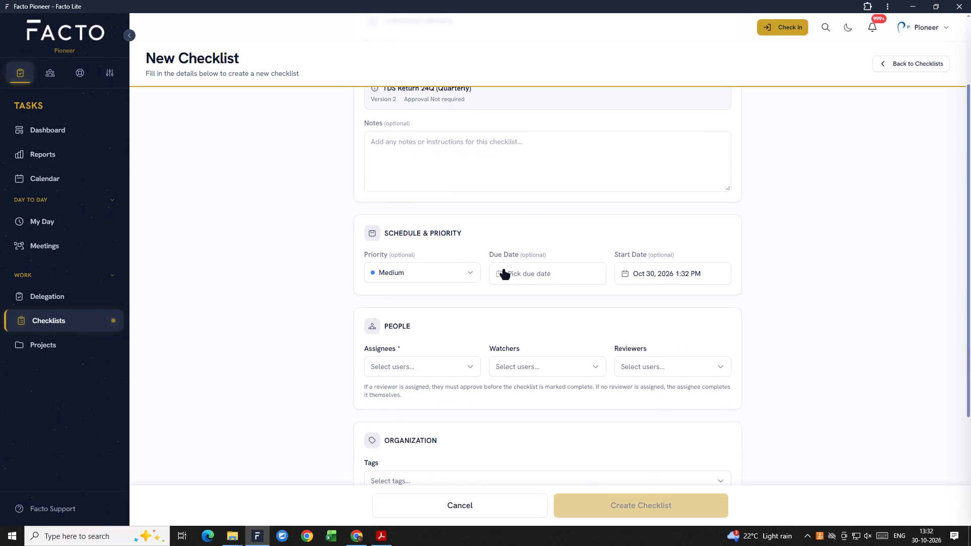
Set the TDS Return 24Q checklist's due date to Oct 31, 2026 at 9:00 AM.
{"action": "left_click", "coordinate": [504, 270]}
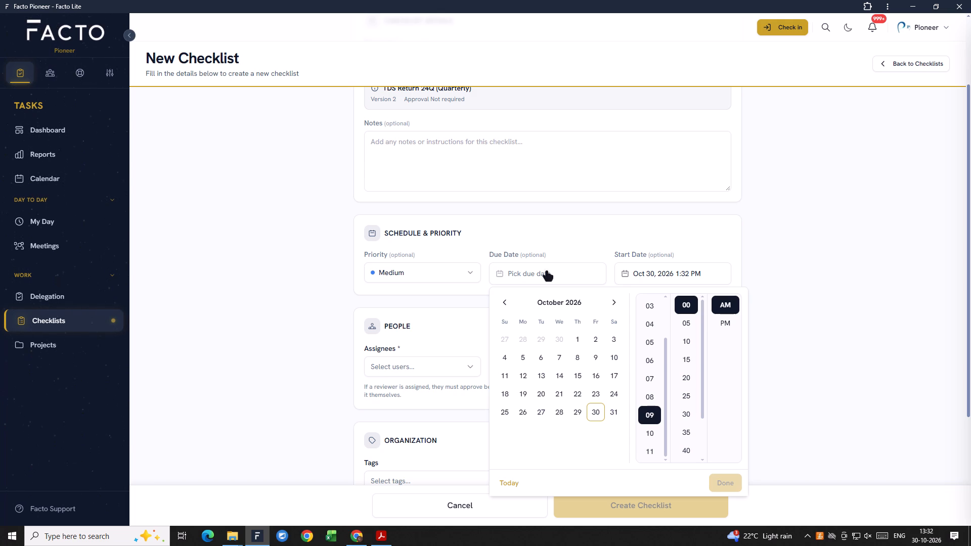
{"action": "left_click", "coordinate": [619, 415]}
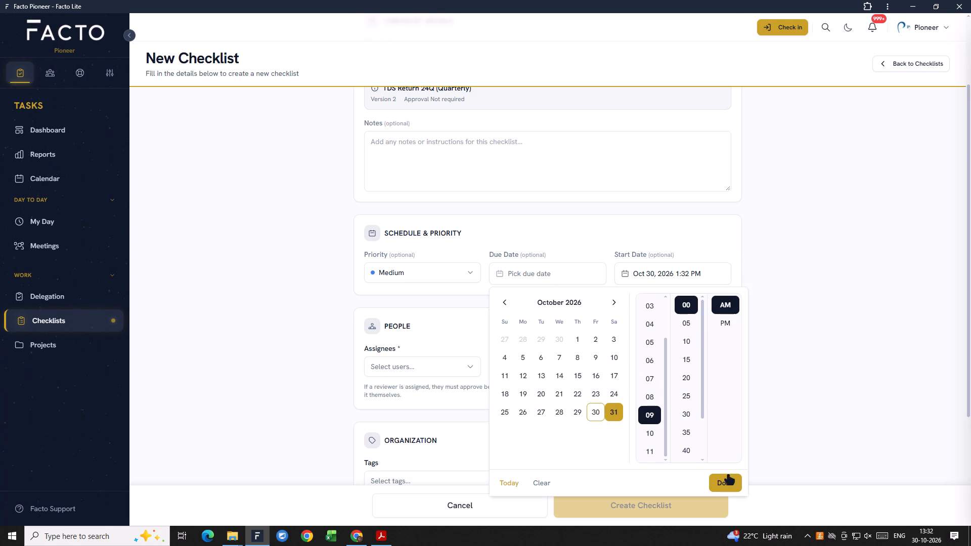
{"action": "left_click", "coordinate": [728, 482]}
Assign the checklist to Sanyam and choose CA Saurabh as both watcher and reviewer.
{"action": "scroll", "coordinate": [366, 351], "scroll_direction": "down", "scroll_amount": 2}
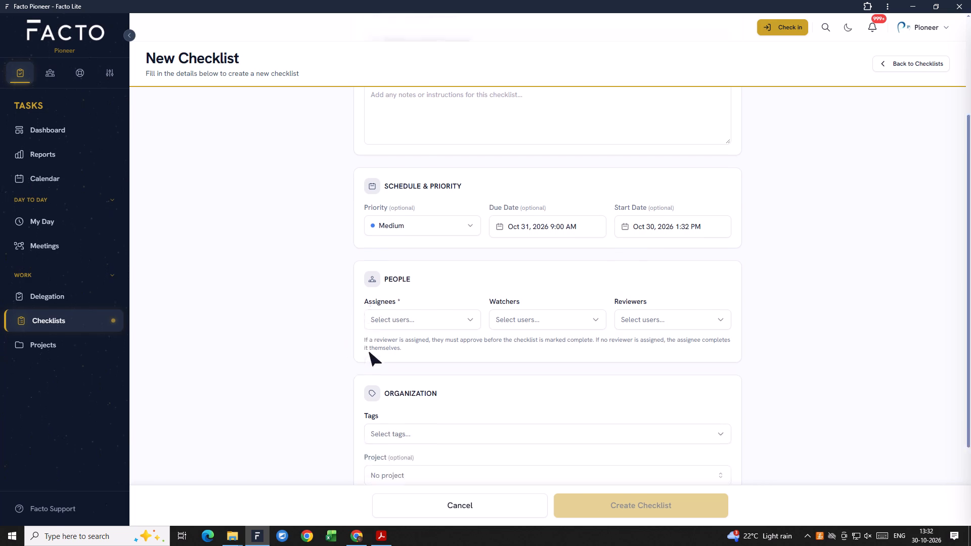
{"action": "left_click", "coordinate": [388, 268]}
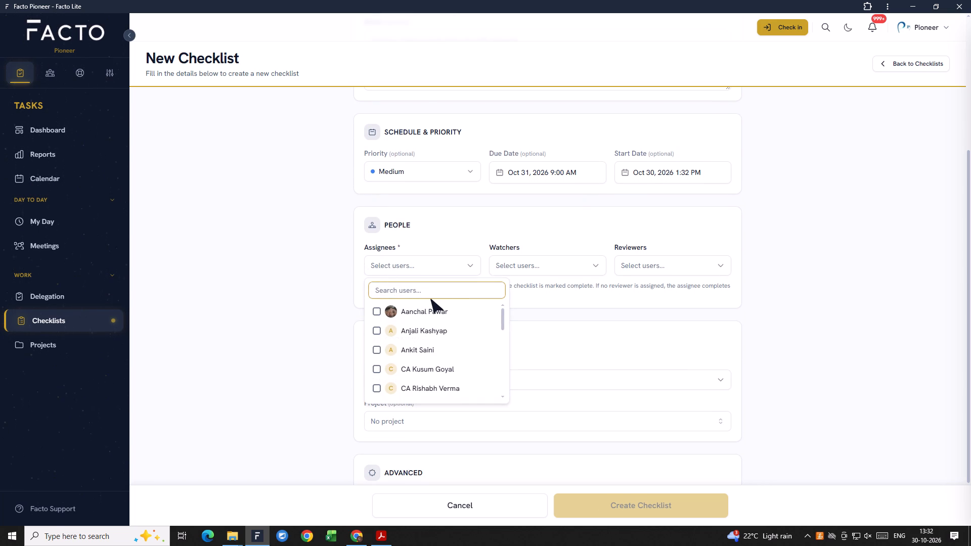
{"action": "type", "text": "sa"}
{"action": "type", "text": "ny"}
{"action": "left_click", "coordinate": [428, 317]}
{"action": "left_click", "coordinate": [526, 266]}
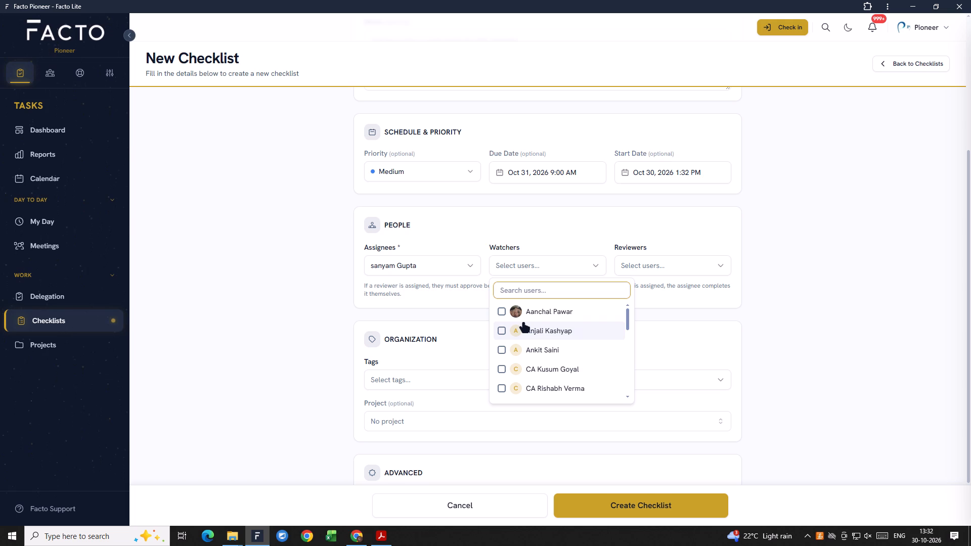
{"action": "type", "text": "ca s"}
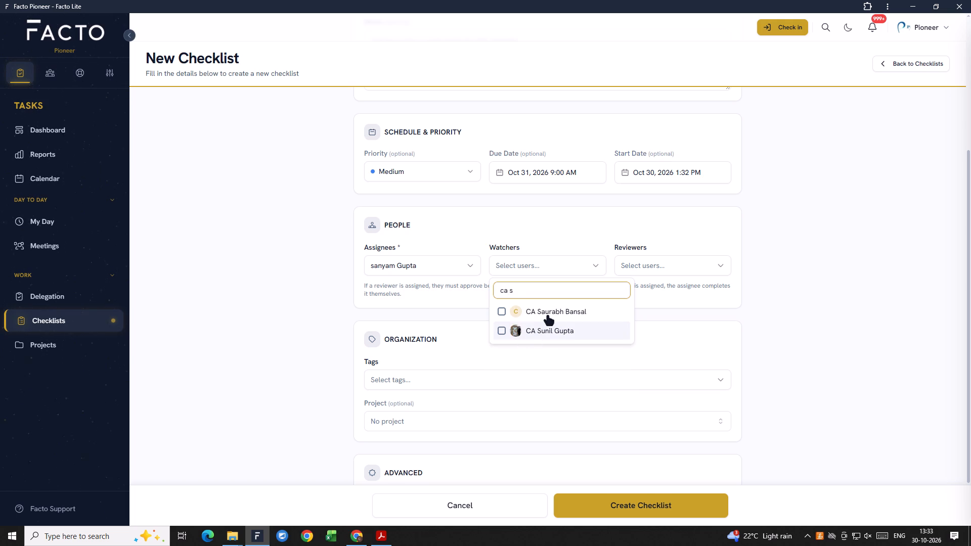
{"action": "left_click", "coordinate": [548, 316]}
{"action": "left_click", "coordinate": [675, 268]}
{"action": "left_click", "coordinate": [669, 263]}
{"action": "left_click", "coordinate": [669, 263]}
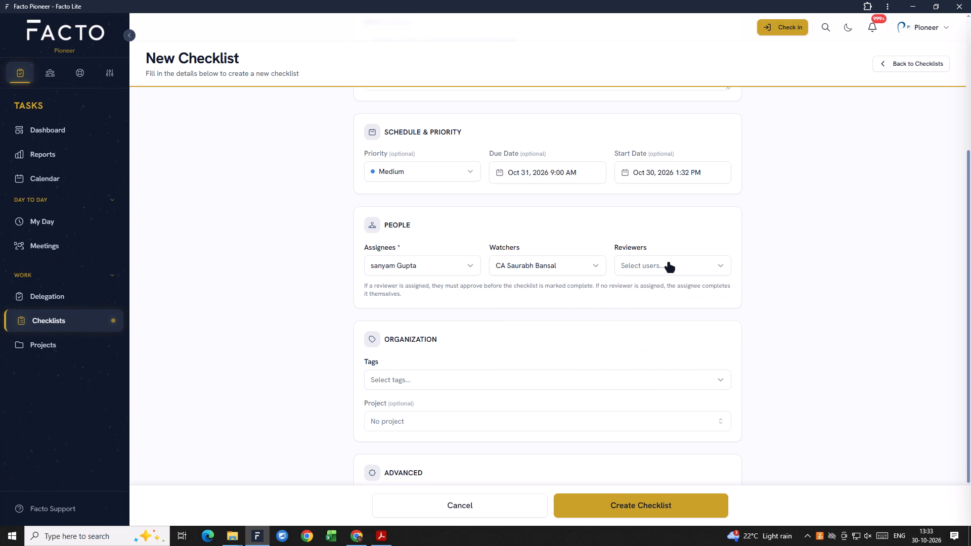
{"action": "type", "text": "ca s"}
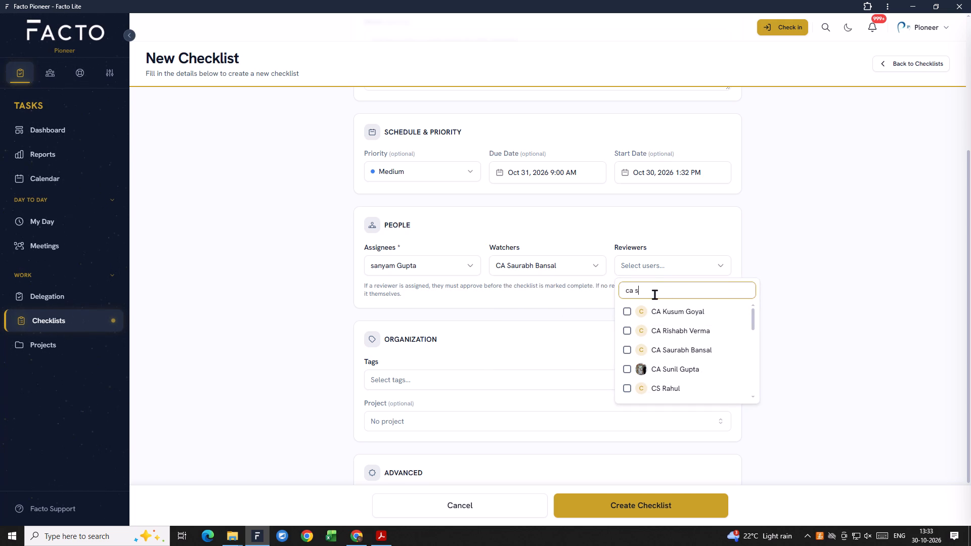
{"action": "left_click", "coordinate": [655, 312]}
{"action": "left_click", "coordinate": [414, 361]}
Tag the checklist with GST and link it to the Mahalaxmi Enterprises project.
{"action": "scroll", "coordinate": [414, 361], "scroll_direction": "down", "scroll_amount": 2}
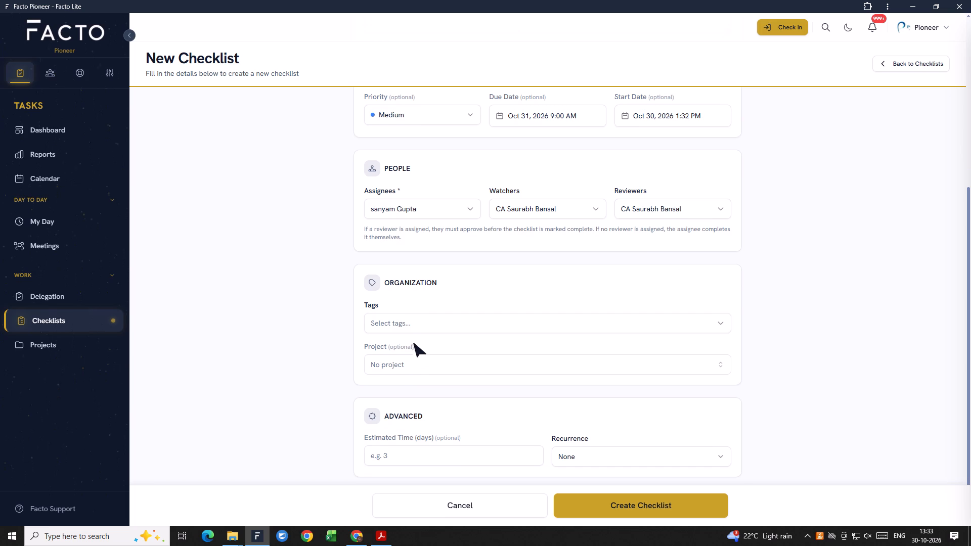
{"action": "left_click", "coordinate": [411, 332]}
{"action": "scroll", "coordinate": [409, 385], "scroll_direction": "down", "scroll_amount": 1}
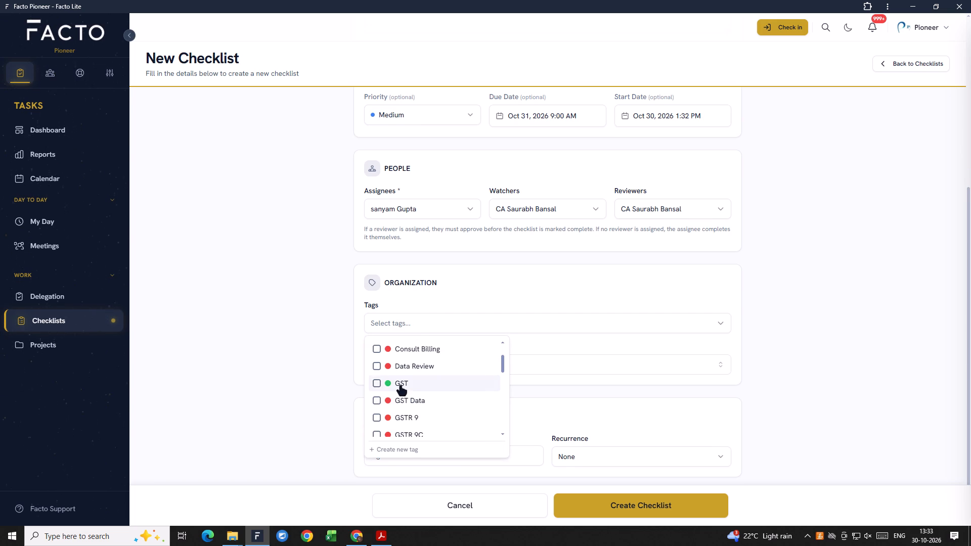
{"action": "left_click", "coordinate": [401, 387]}
{"action": "left_click", "coordinate": [542, 398]}
{"action": "scroll", "coordinate": [524, 391], "scroll_direction": "down", "scroll_amount": 2}
{"action": "left_click", "coordinate": [402, 365]}
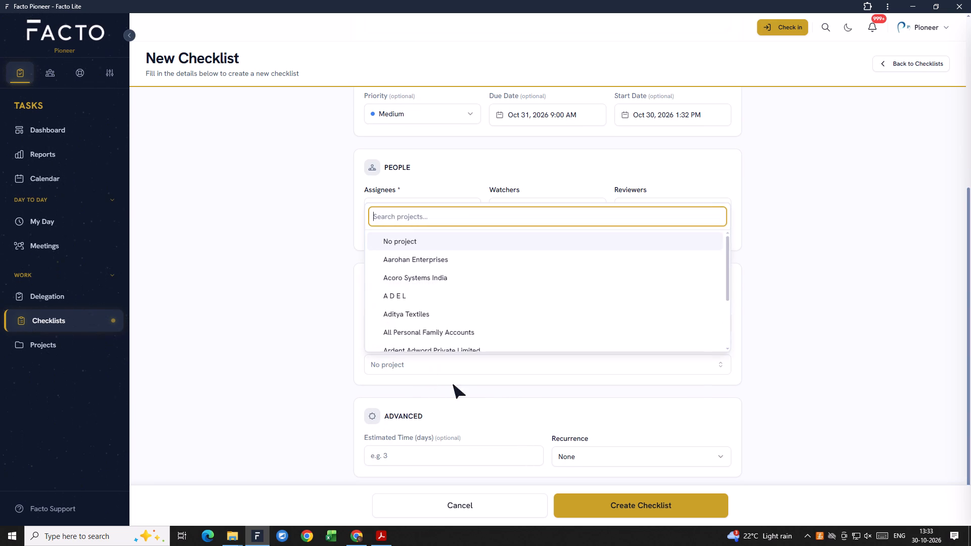
{"action": "type", "text": "maha"}
{"action": "left_click", "coordinate": [427, 431]}
{"action": "scroll", "coordinate": [448, 399], "scroll_direction": "down", "scroll_amount": 2}
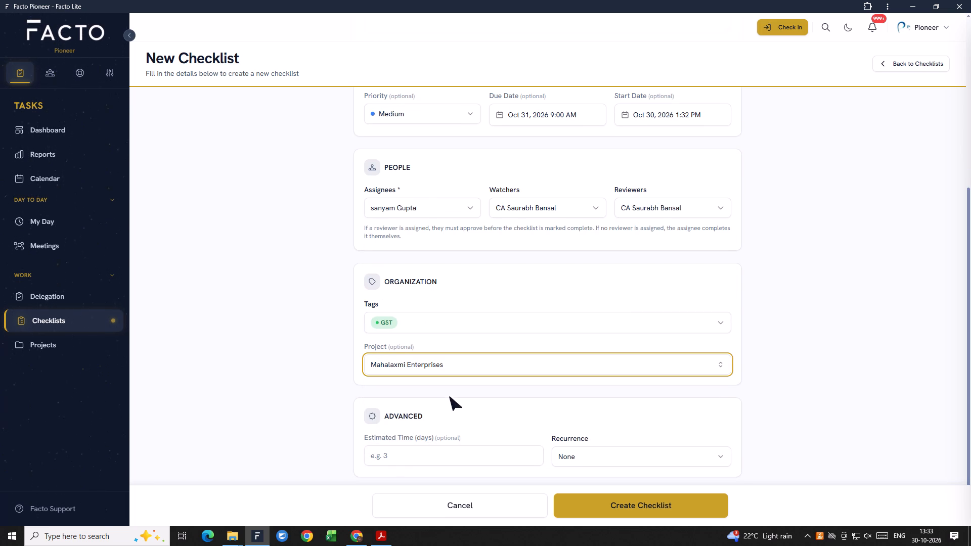
Set Quarterly recurrence, moving holiday and weekend occurrences to the previous working day, and create the TDS Return 24Q checklist.
{"action": "scroll", "coordinate": [492, 401], "scroll_direction": "down", "scroll_amount": 3}
{"action": "left_click", "coordinate": [573, 454]}
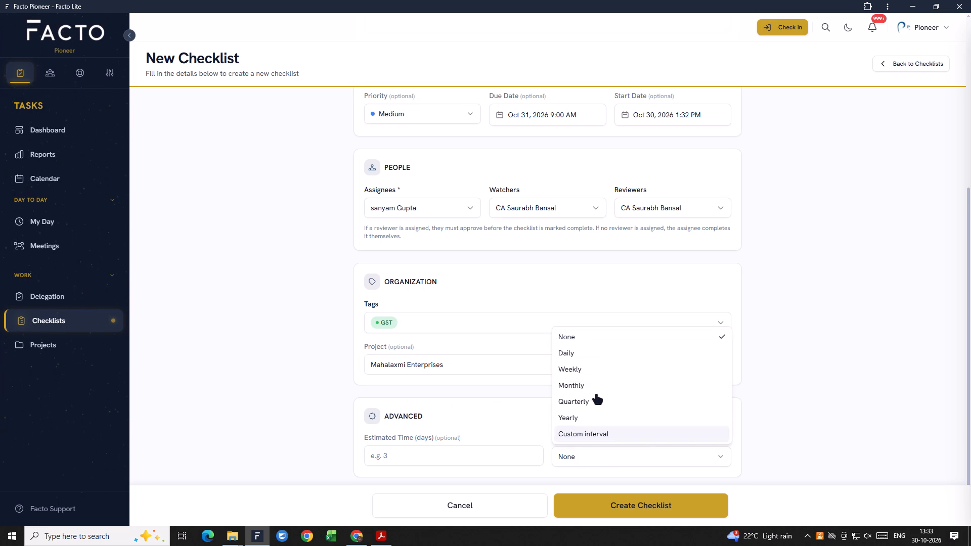
{"action": "left_click", "coordinate": [582, 402]}
{"action": "scroll", "coordinate": [612, 445], "scroll_direction": "down", "scroll_amount": 3}
{"action": "left_click", "coordinate": [600, 381]}
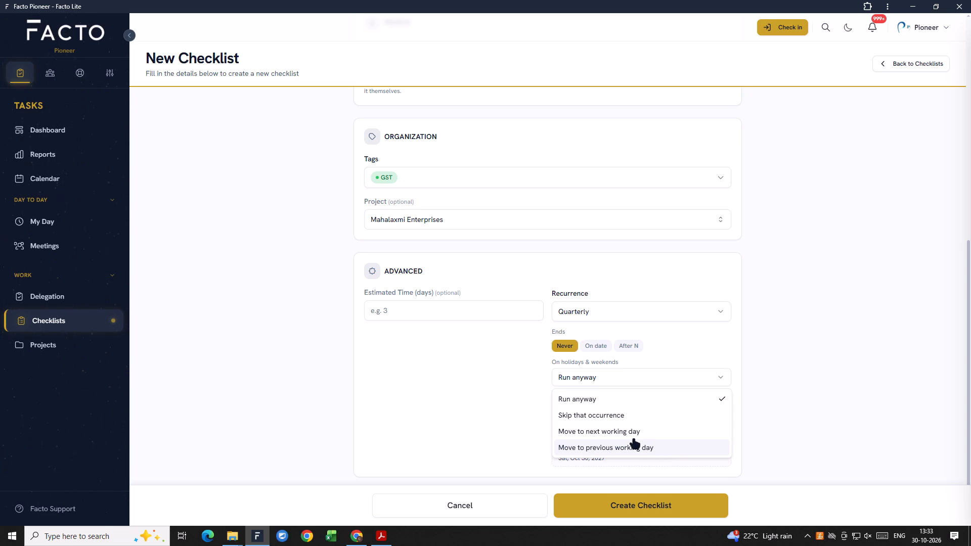
{"action": "left_click", "coordinate": [615, 450]}
{"action": "scroll", "coordinate": [628, 456], "scroll_direction": "down", "scroll_amount": 2}
{"action": "left_click", "coordinate": [639, 506]}
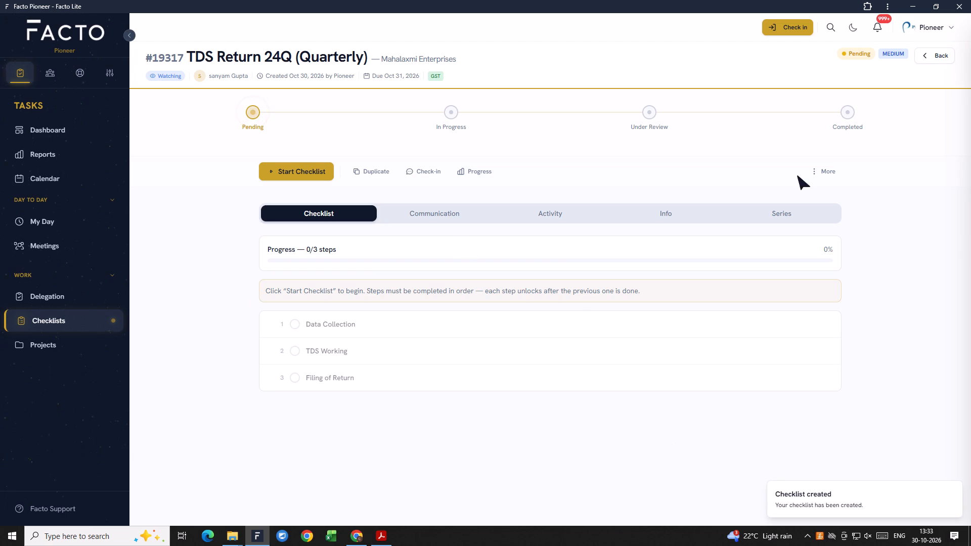
Go back to a blank new checklist form and choose the TDS Return 26Q (Quarterly) template.
{"action": "left_click", "coordinate": [934, 58]}
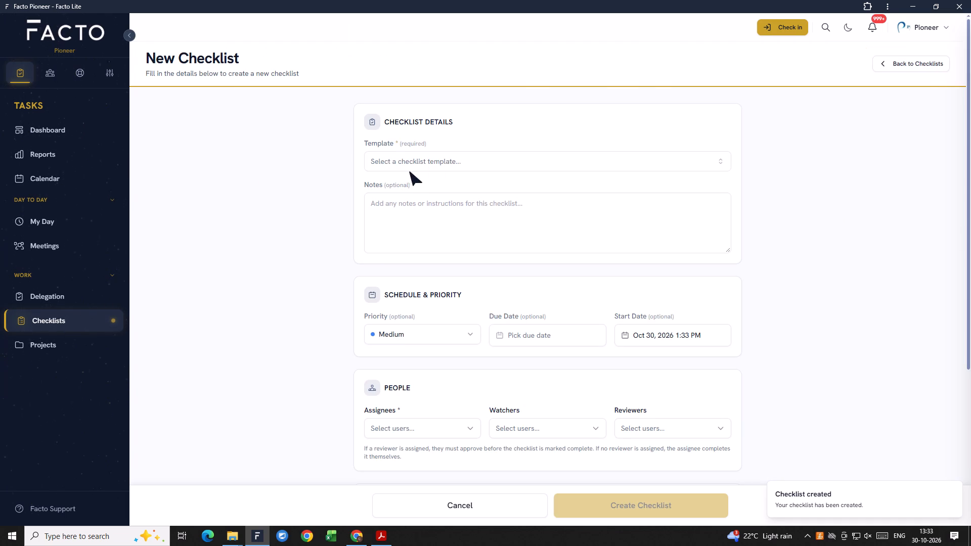
{"action": "left_click", "coordinate": [408, 171]}
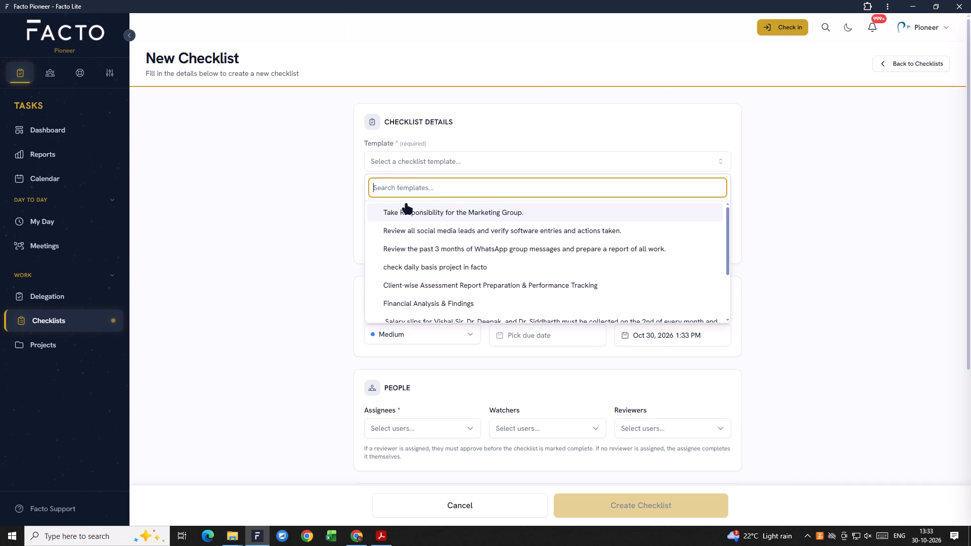
{"action": "type", "text": "tds"}
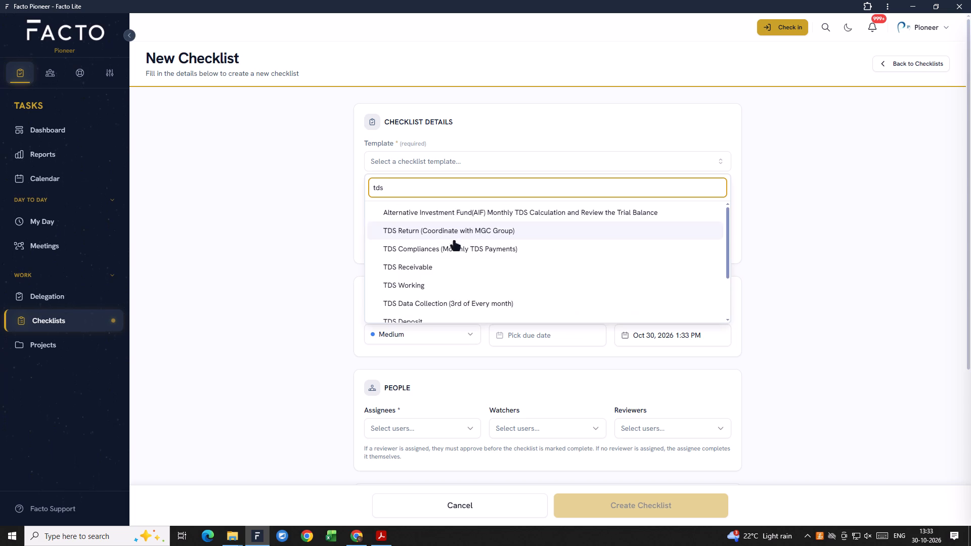
{"action": "scroll", "coordinate": [456, 276], "scroll_direction": "down", "scroll_amount": 6}
{"action": "left_click", "coordinate": [446, 310]}
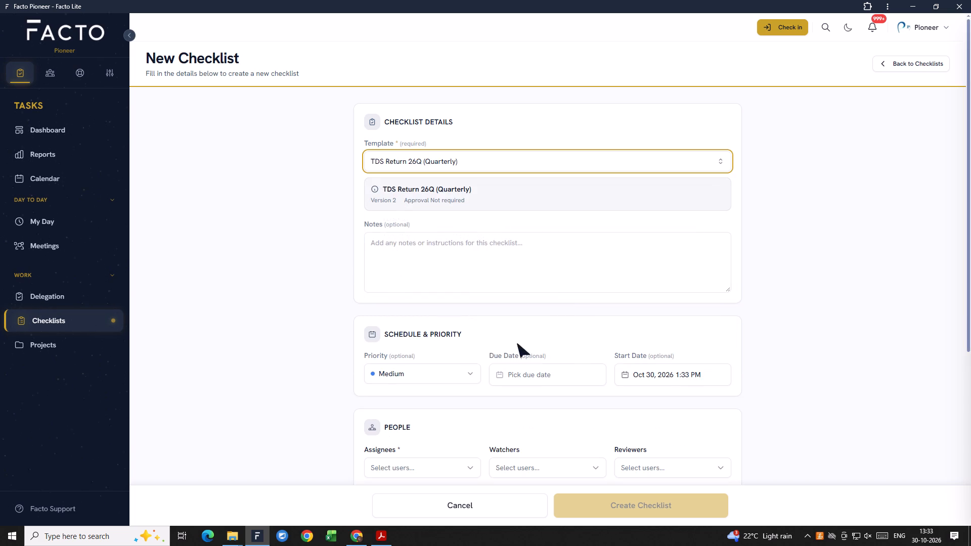
Set the due date to Oct 31, 2026 at 9:00 AM and pick Oct 30, 2026 as the start date.
{"action": "scroll", "coordinate": [517, 344], "scroll_direction": "down", "scroll_amount": 2}
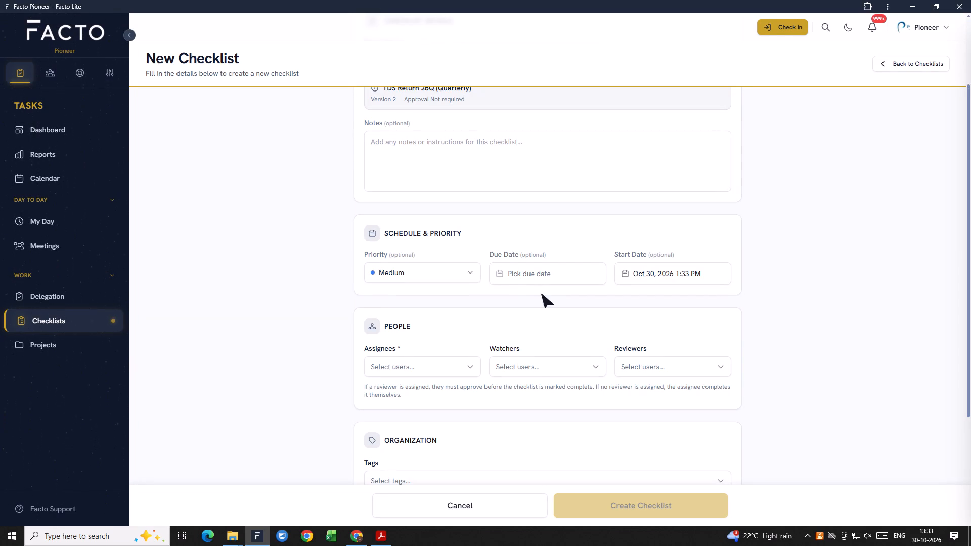
{"action": "left_click", "coordinate": [515, 273]}
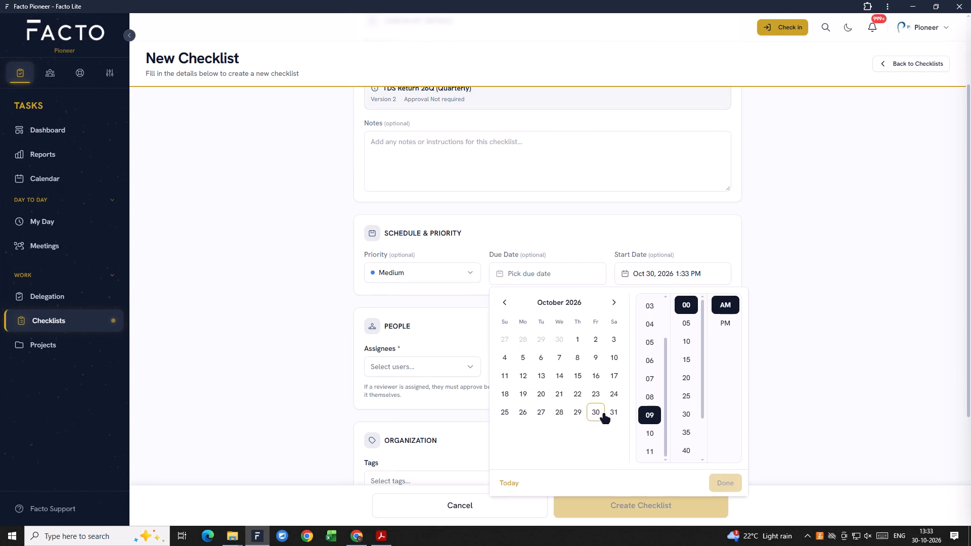
{"action": "left_click", "coordinate": [610, 412]}
{"action": "left_click", "coordinate": [742, 487]}
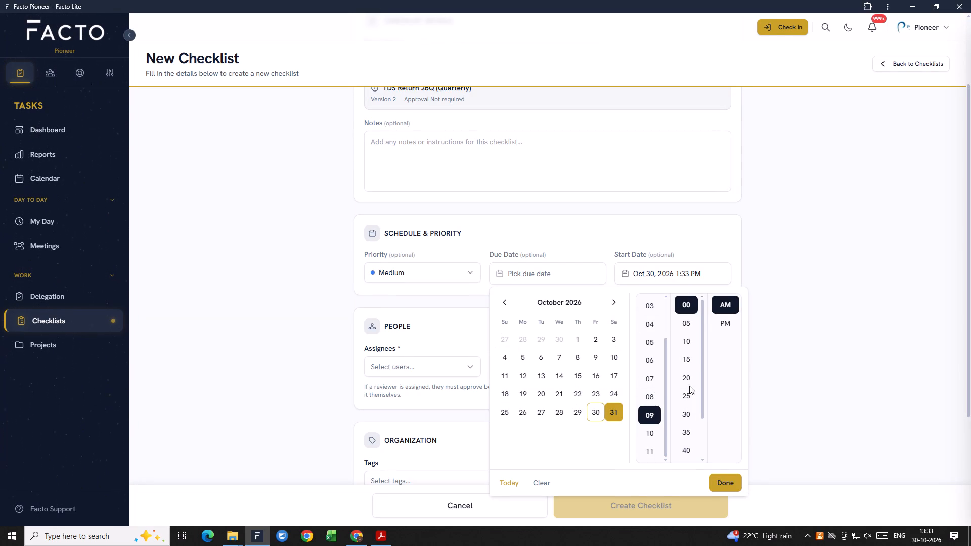
{"action": "left_click", "coordinate": [732, 483]}
{"action": "left_click", "coordinate": [638, 276]}
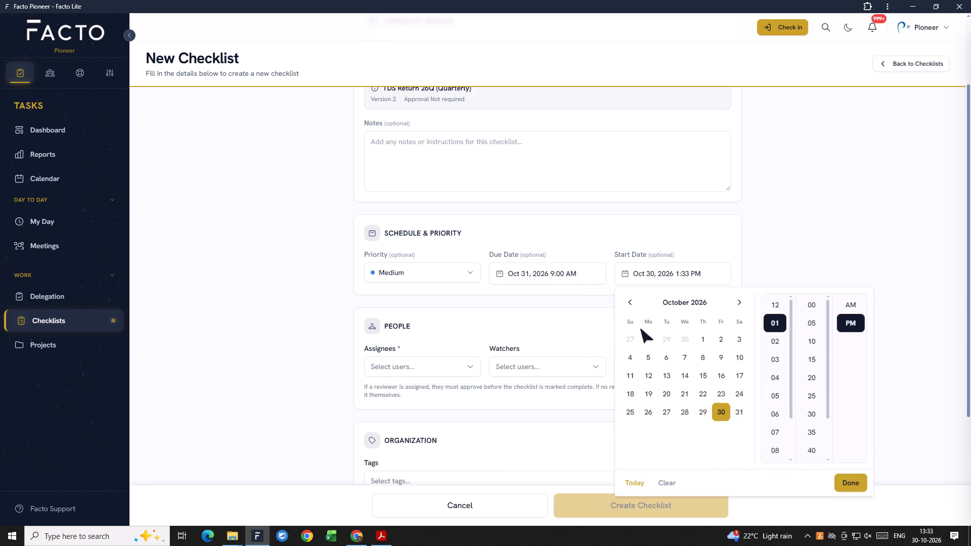
{"action": "left_click", "coordinate": [723, 414]}
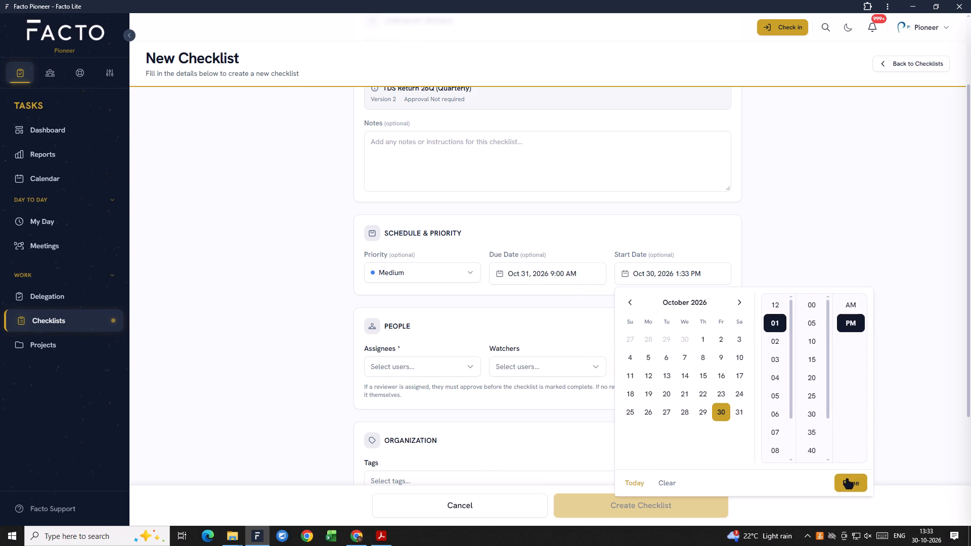
{"action": "left_click", "coordinate": [847, 478]}
Assign the TDS Return 26Q checklist to Sanyam, with CA Saurabh as watcher and reviewer.
{"action": "scroll", "coordinate": [398, 306], "scroll_direction": "down", "scroll_amount": 3}
{"action": "left_click", "coordinate": [402, 218]}
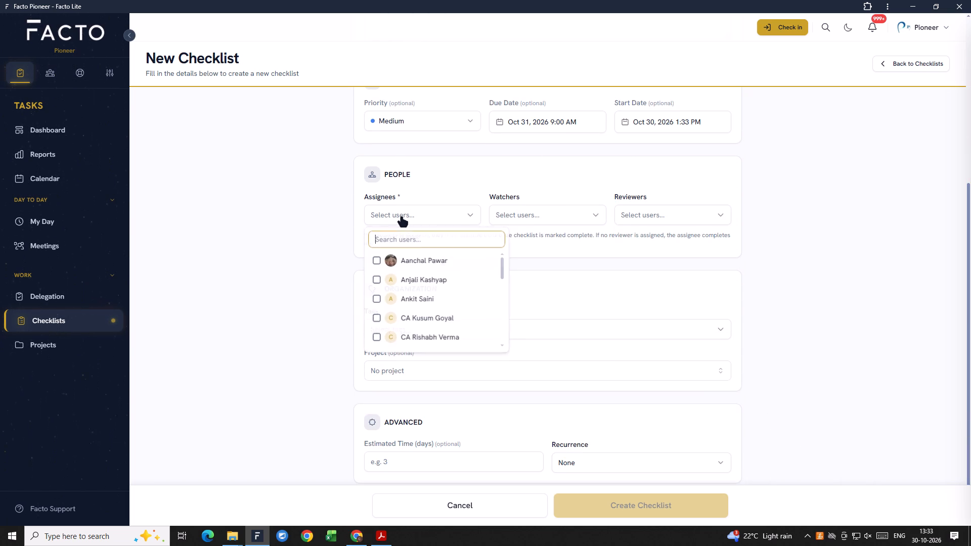
{"action": "type", "text": "sany"}
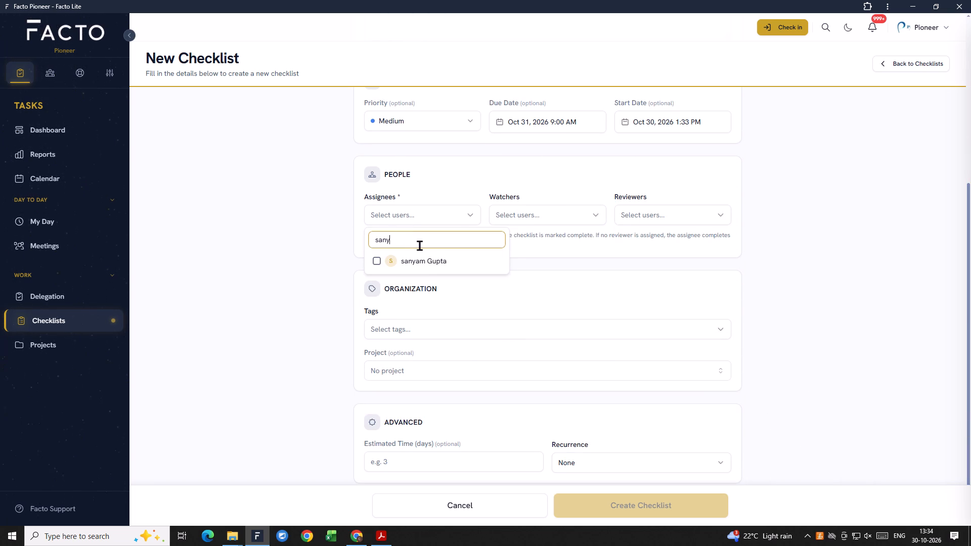
{"action": "left_click", "coordinate": [424, 265]}
{"action": "left_click", "coordinate": [505, 224]}
{"action": "left_click", "coordinate": [512, 219]}
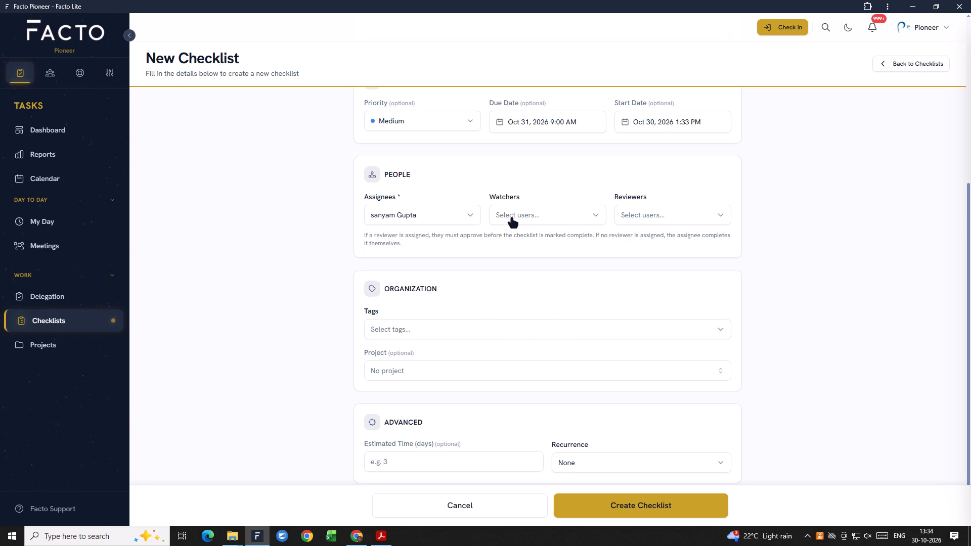
{"action": "left_click", "coordinate": [512, 219]}
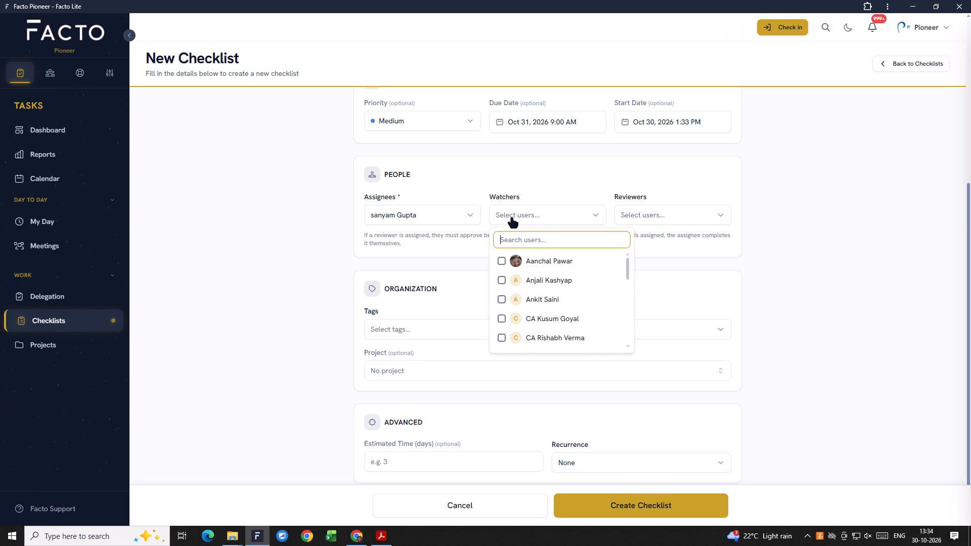
{"action": "type", "text": "ca s"}
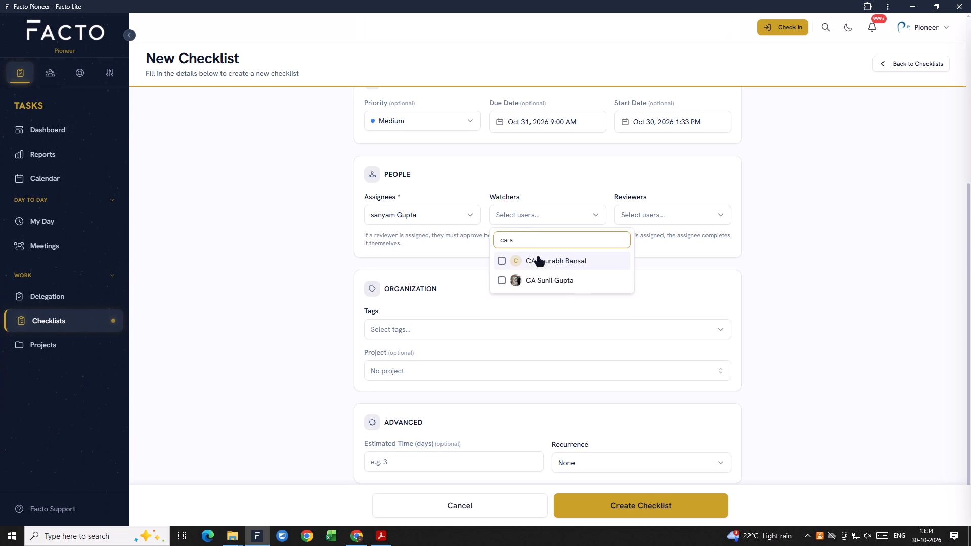
{"action": "left_click", "coordinate": [538, 258]}
{"action": "left_click", "coordinate": [647, 213]}
{"action": "type", "text": "c"}
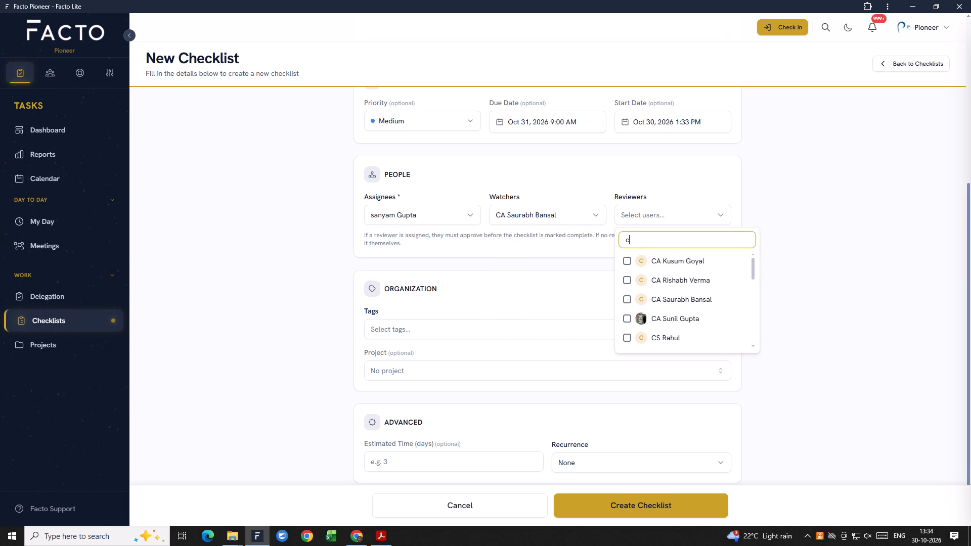
{"action": "key", "text": "space"}
{"action": "key", "text": "BackSpace"}
{"action": "type", "text": "A S"}
{"action": "left_click", "coordinate": [666, 267]}
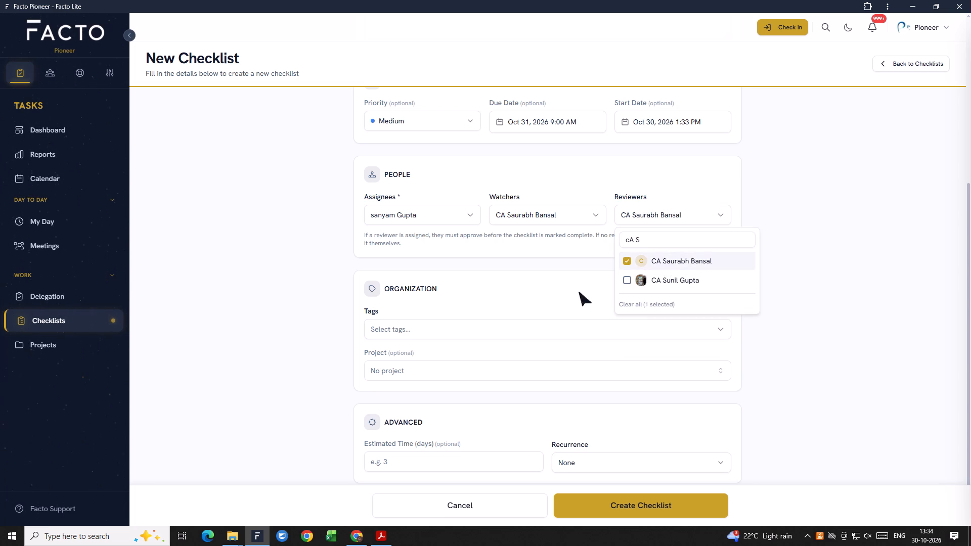
Tag the TDS Return 26Q checklist with TDS.
{"action": "left_click", "coordinate": [509, 311]}
{"action": "scroll", "coordinate": [510, 311], "scroll_direction": "down", "scroll_amount": 1}
{"action": "scroll", "coordinate": [433, 310], "scroll_direction": "down", "scroll_amount": 2}
{"action": "left_click", "coordinate": [390, 324]}
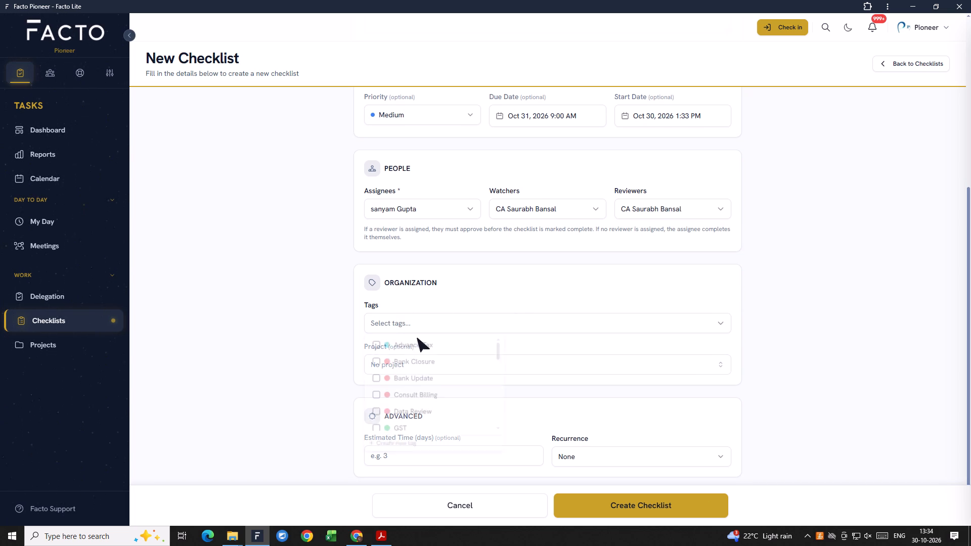
{"action": "scroll", "coordinate": [441, 354], "scroll_direction": "down", "scroll_amount": 3}
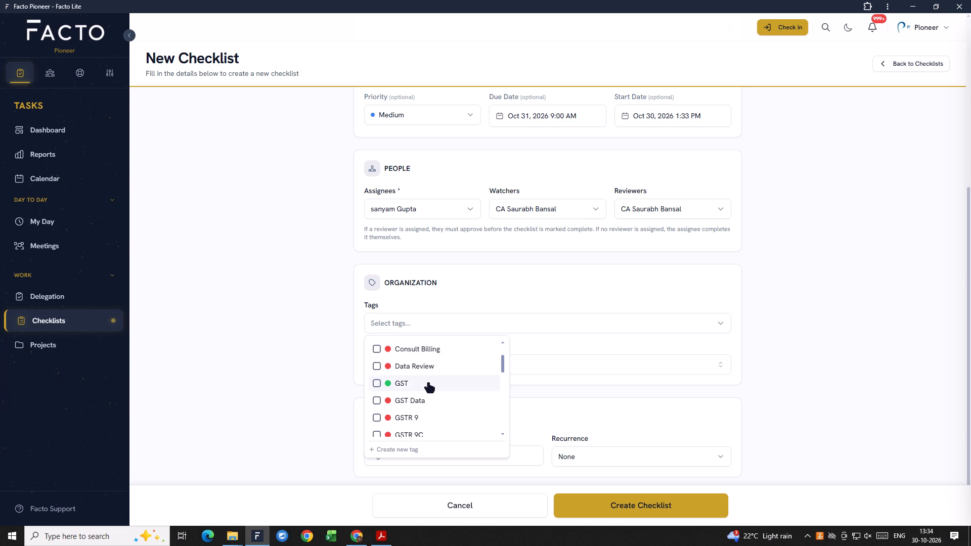
{"action": "scroll", "coordinate": [428, 384], "scroll_direction": "down", "scroll_amount": 3}
{"action": "left_click", "coordinate": [405, 405]}
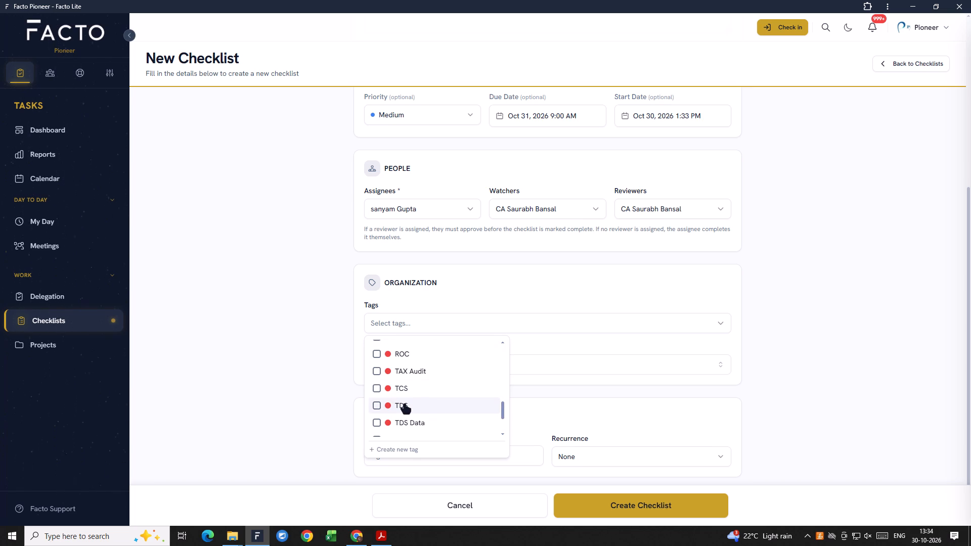
{"action": "left_click", "coordinate": [569, 395]}
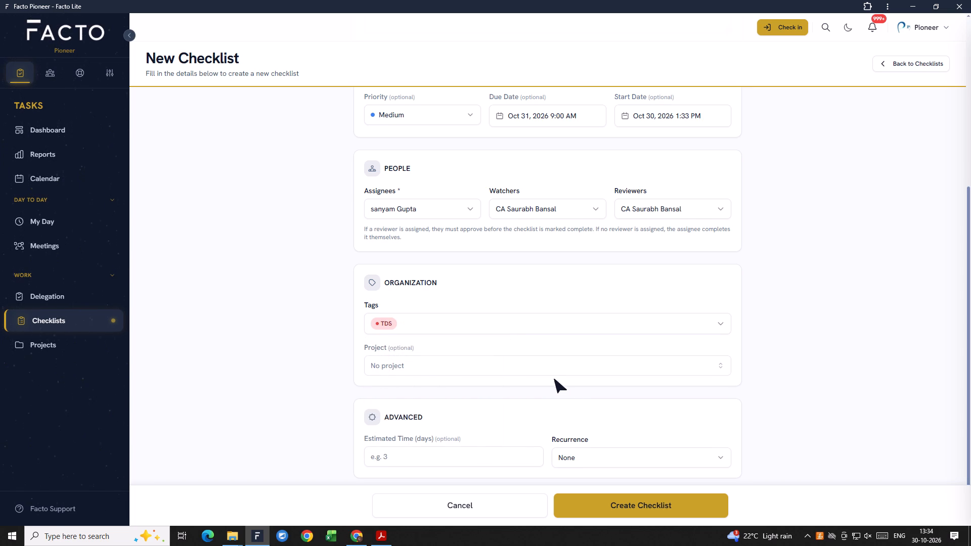
Search the projects for MAHA and link the checklist to the Mahalaxmi Enterprises project.
{"action": "scroll", "coordinate": [552, 376], "scroll_direction": "down", "scroll_amount": 3}
{"action": "scroll", "coordinate": [496, 357], "scroll_direction": "down", "scroll_amount": 2}
{"action": "left_click", "coordinate": [422, 372]}
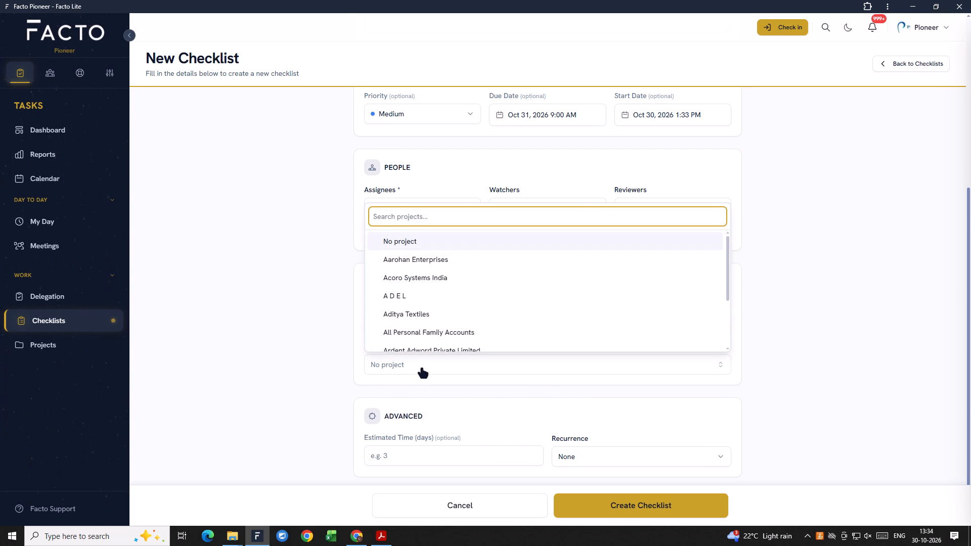
{"action": "type", "text": "MAHA"}
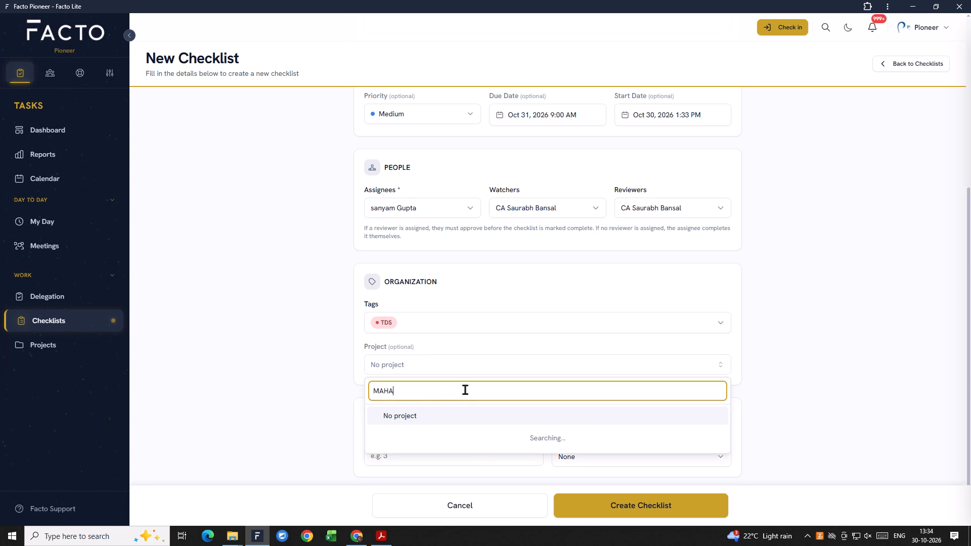
{"action": "left_click", "coordinate": [423, 435]}
{"action": "left_click", "coordinate": [661, 355]}
{"action": "scroll", "coordinate": [415, 329], "scroll_direction": "down", "scroll_amount": 3}
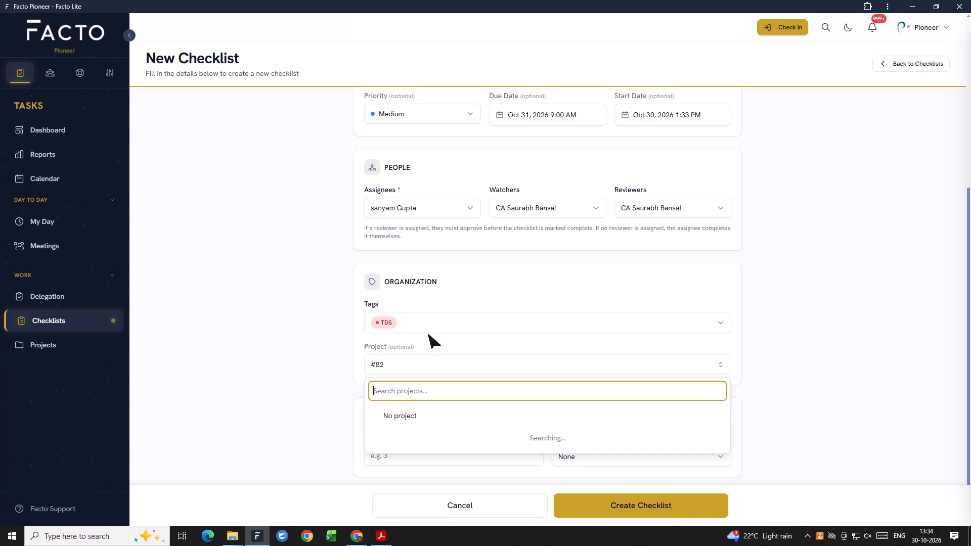
{"action": "left_click", "coordinate": [826, 352]}
Set Quarterly recurrence, moving holiday and weekend occurrences to the previous working day, review the form, and create the TDS Return 26Q checklist.
{"action": "scroll", "coordinate": [480, 393], "scroll_direction": "down", "scroll_amount": 3}
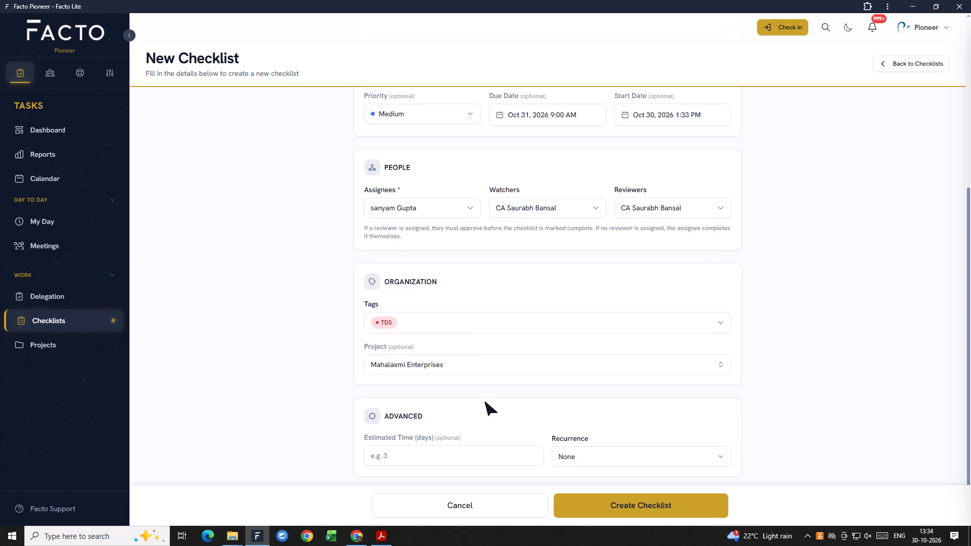
{"action": "scroll", "coordinate": [535, 447], "scroll_direction": "down", "scroll_amount": 3}
{"action": "left_click", "coordinate": [566, 459]}
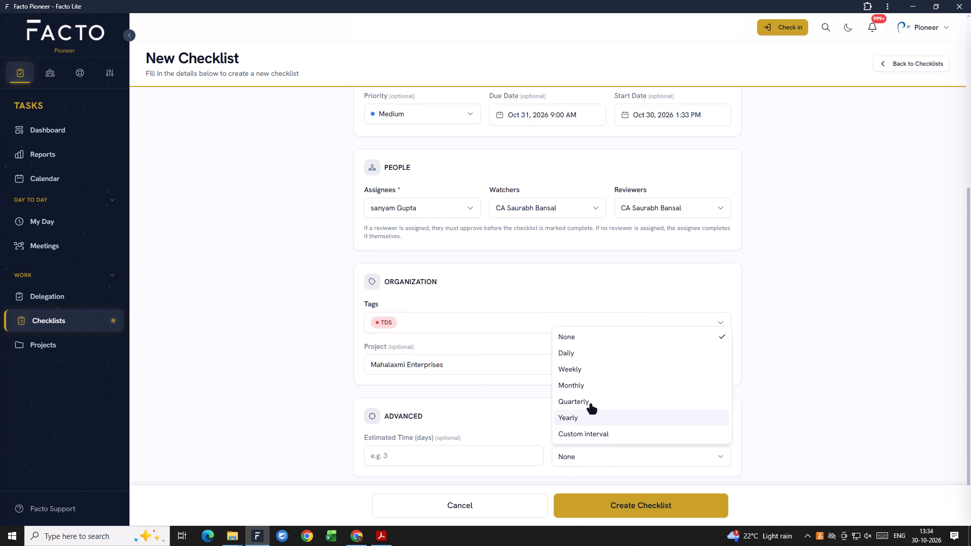
{"action": "left_click", "coordinate": [591, 397]}
{"action": "scroll", "coordinate": [611, 442], "scroll_direction": "down", "scroll_amount": 3}
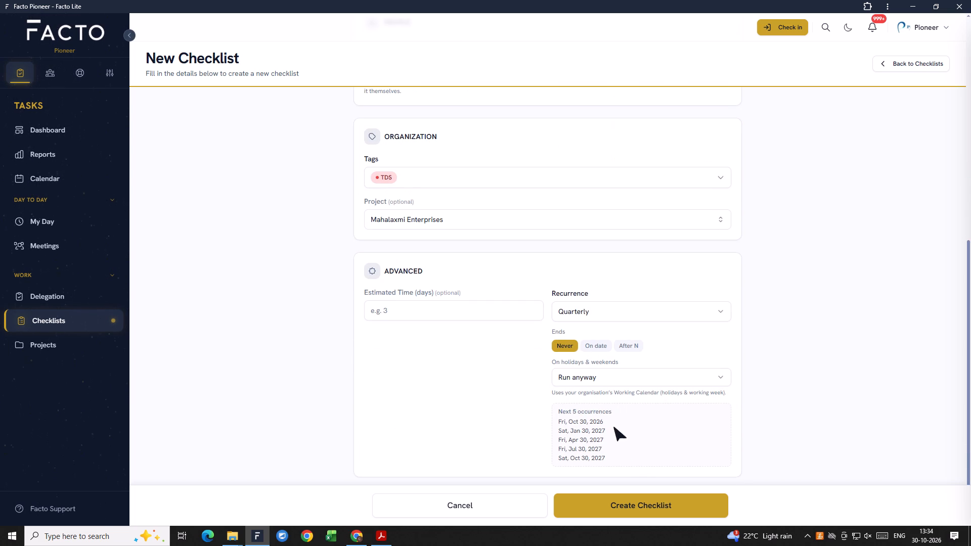
{"action": "left_click", "coordinate": [613, 380]}
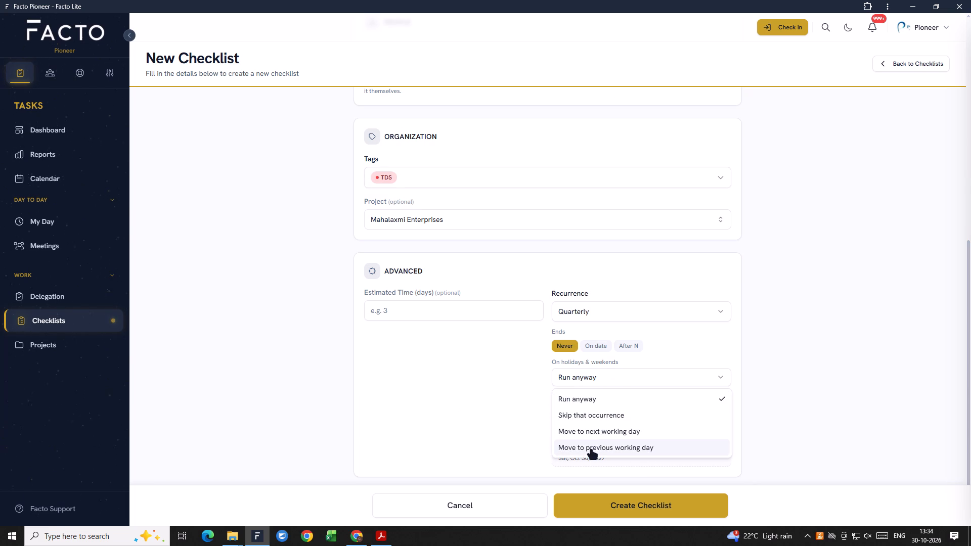
{"action": "left_click", "coordinate": [594, 444]}
{"action": "scroll", "coordinate": [571, 409], "scroll_direction": "up", "scroll_amount": 5}
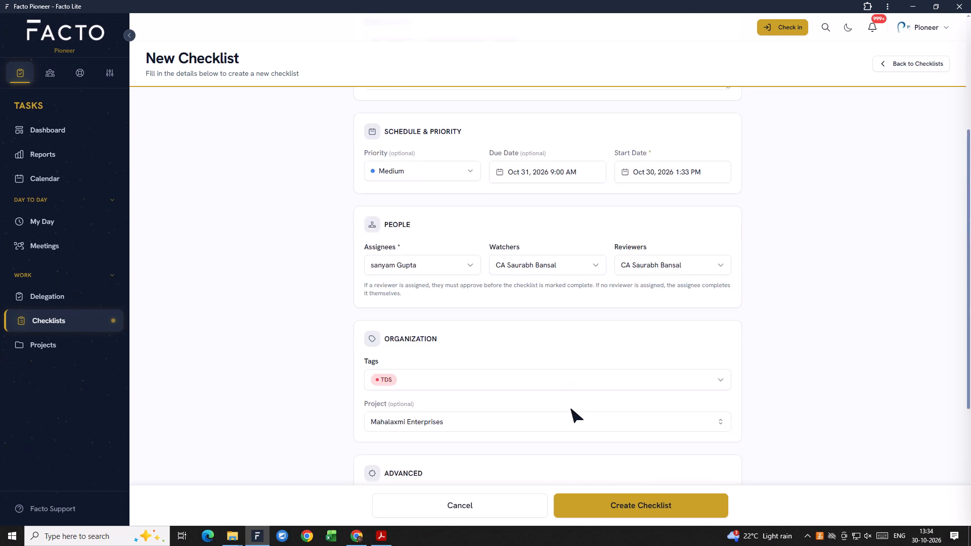
{"action": "scroll", "coordinate": [571, 409], "scroll_direction": "up", "scroll_amount": 10}
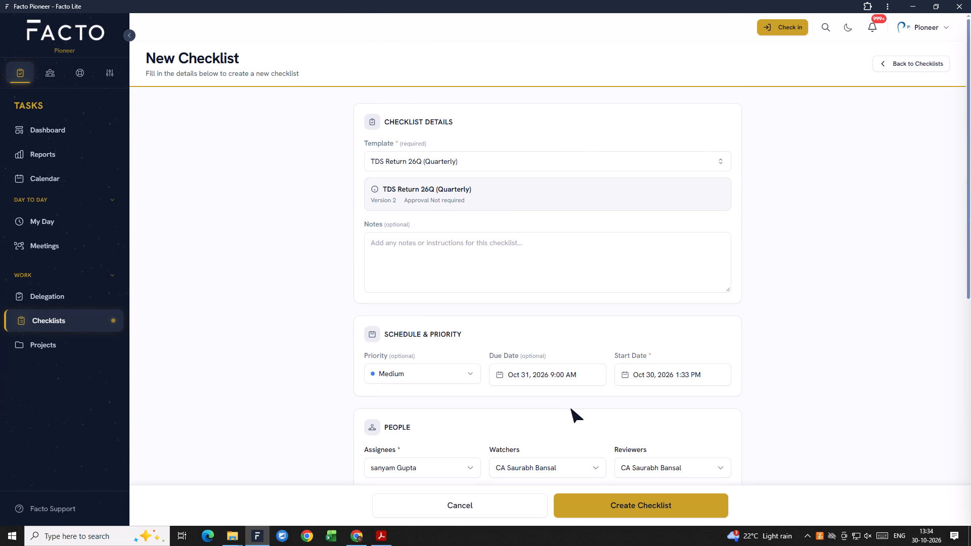
{"action": "scroll", "coordinate": [571, 409], "scroll_direction": "down", "scroll_amount": 11}
{"action": "left_click", "coordinate": [632, 513]}
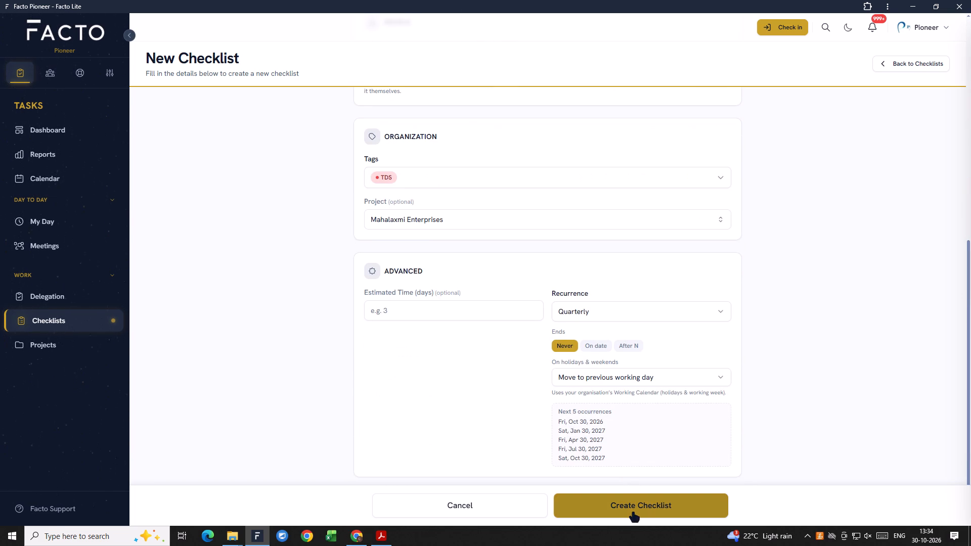